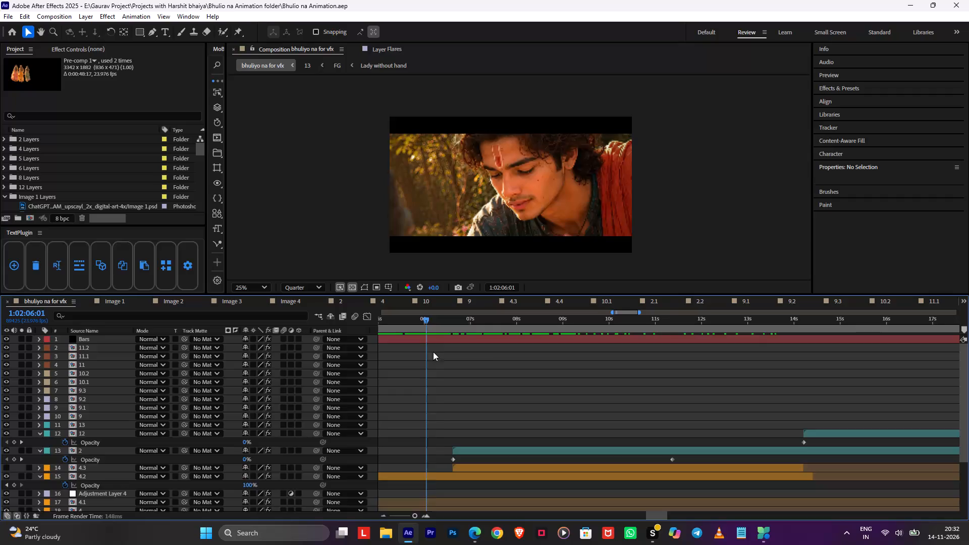
Play the bhuliyo na for vfx composition from about 1:02:06 to review the crossfade into the lady's hand shot.
key(space)
alt+scroll(509, 355, down, 1)
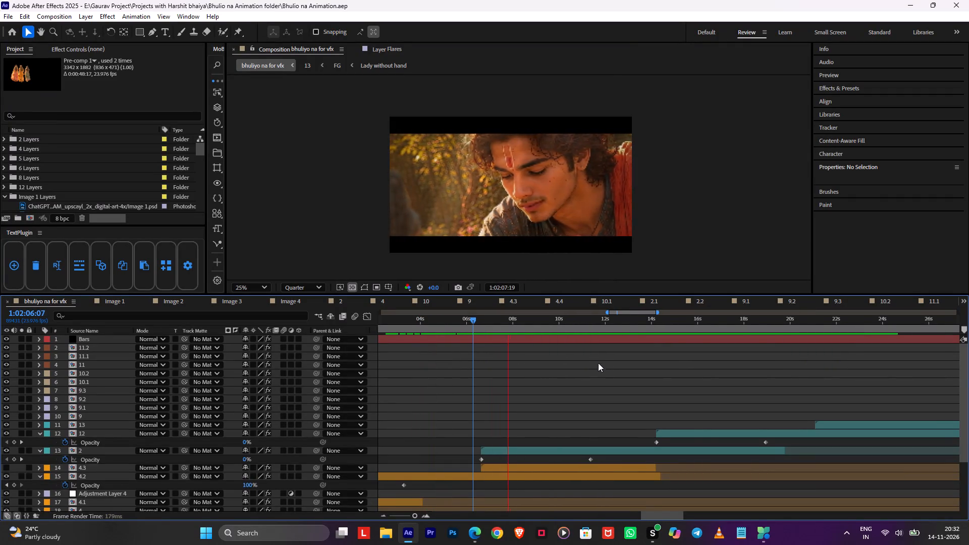
middle_drag(584, 368, 484, 384)
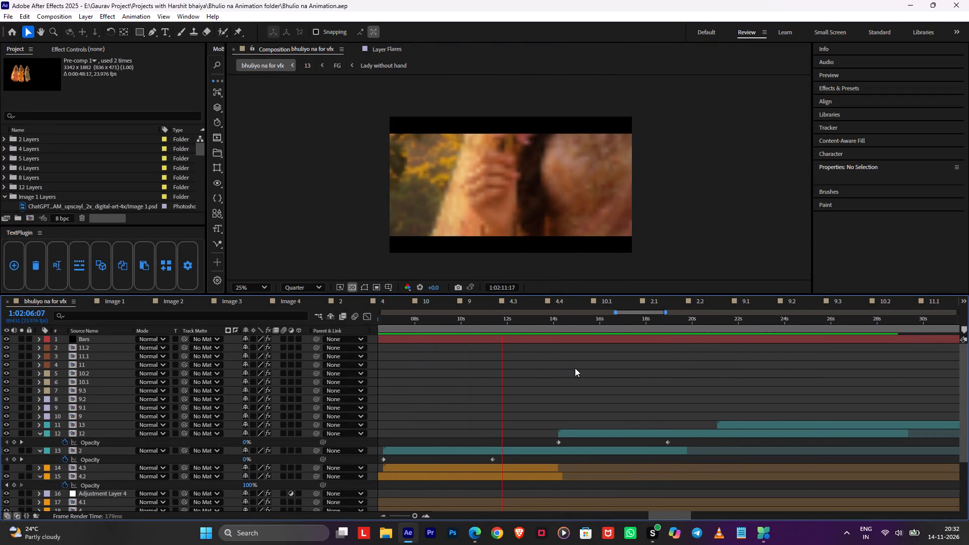
key(space)
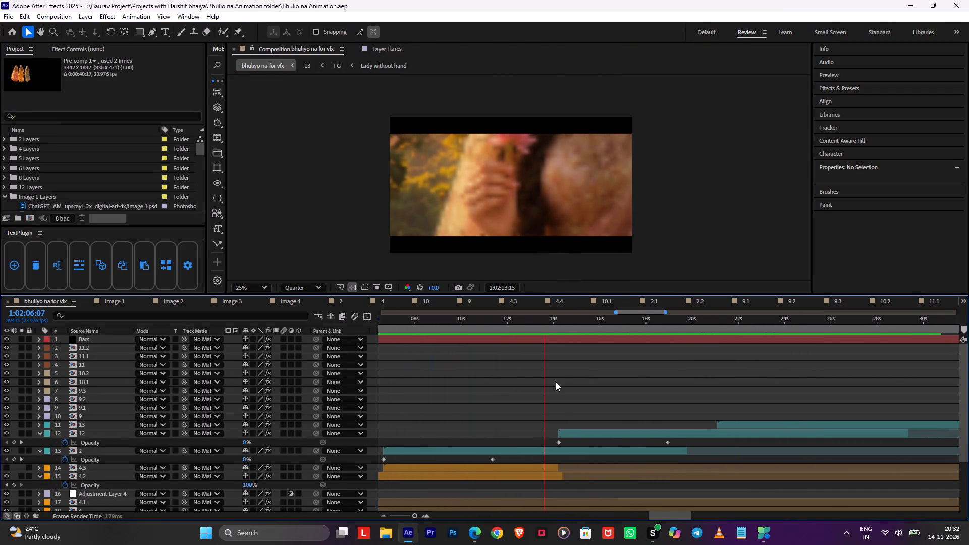
drag(548, 322, 491, 348)
key(space)
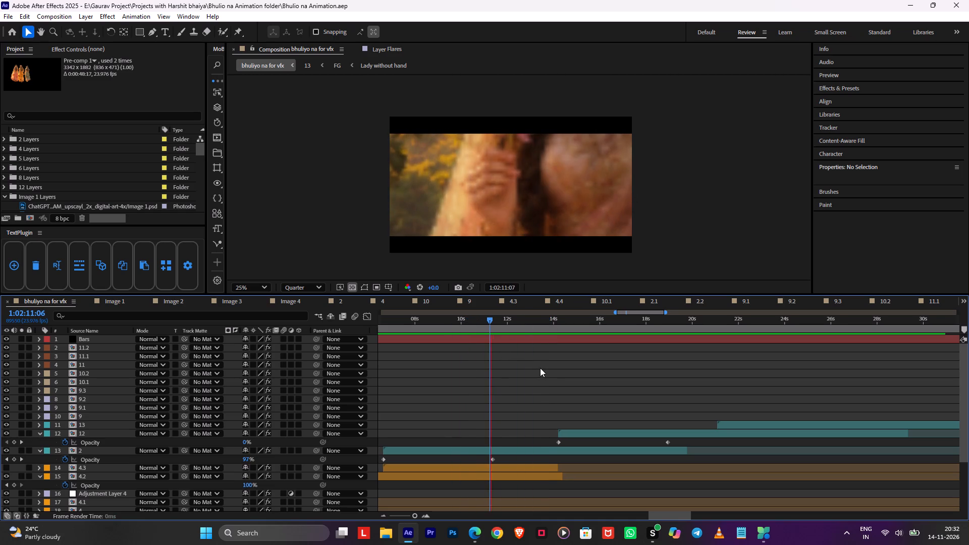
key(space)
Open the FG precomp nested in composition 2 and review the hand's puppet motion over its first six seconds.
double_click(526, 452)
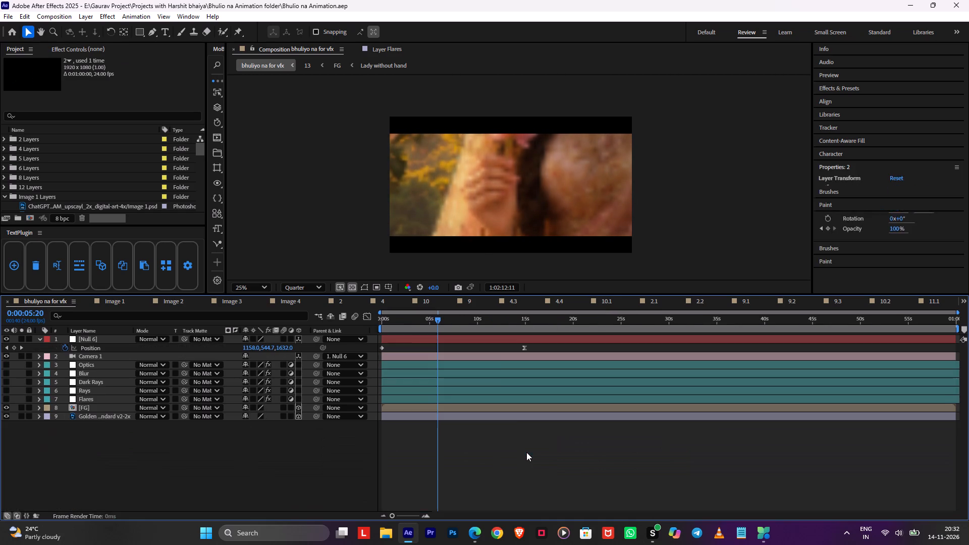
click(481, 363)
double_click(450, 404)
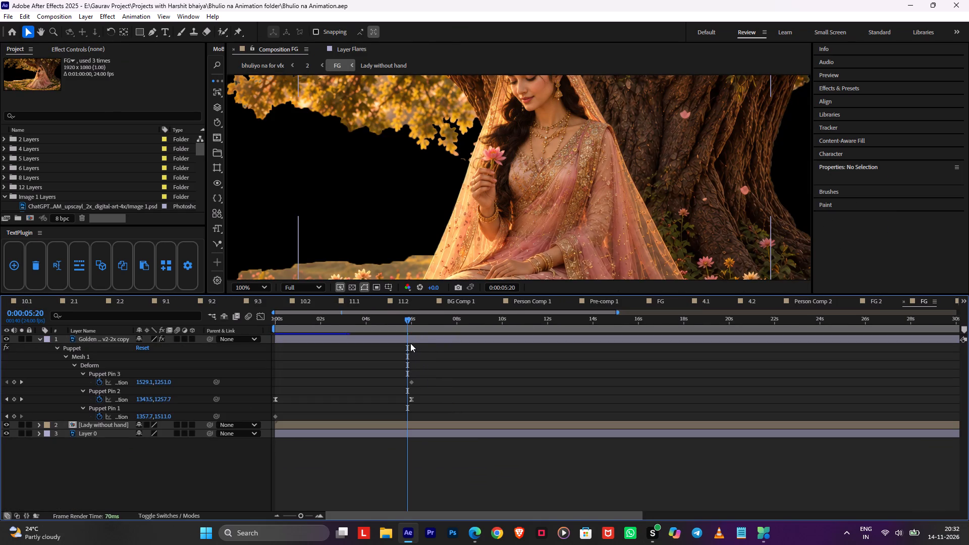
drag(409, 319, 314, 325)
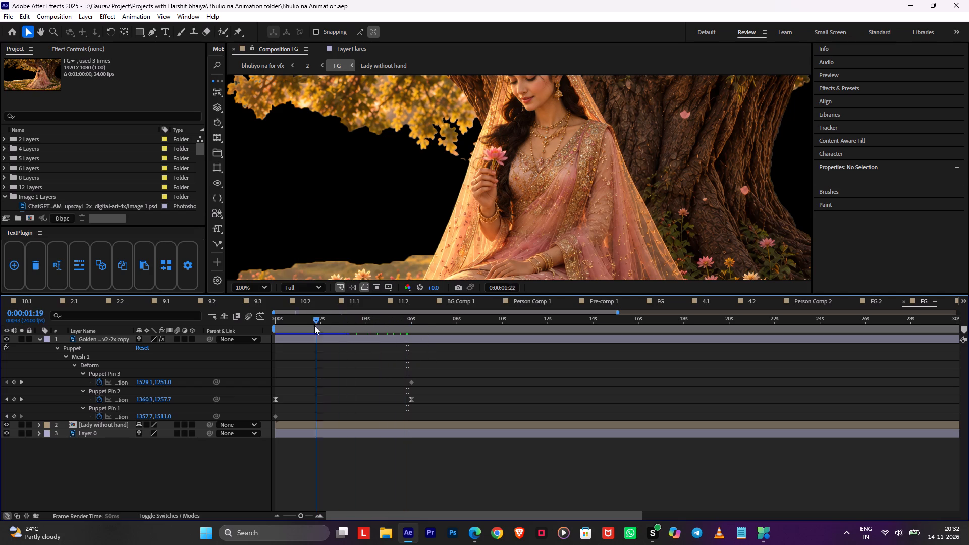
drag(314, 325, 288, 342)
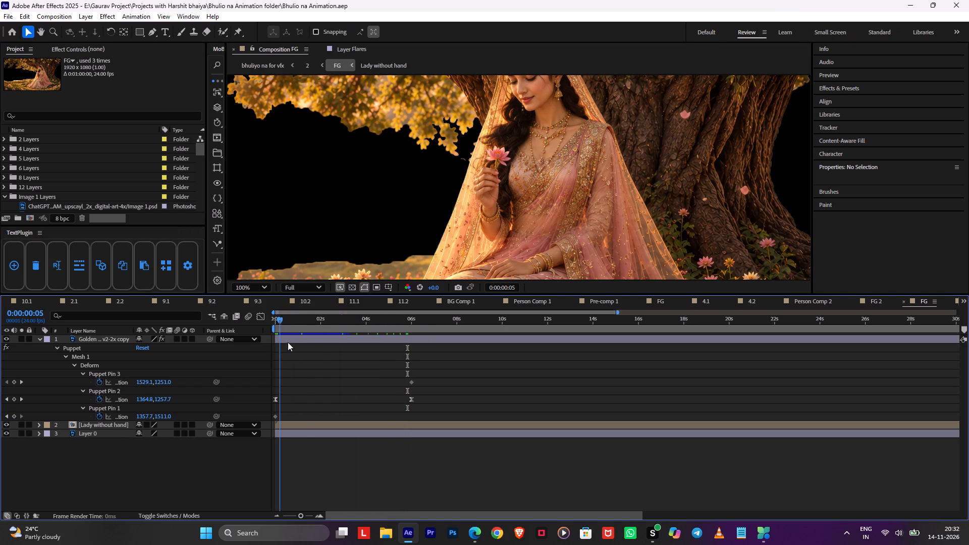
drag(288, 342, 408, 362)
Shift the puppet-animated hand layer so its first pin keyframes sit at 4 seconds, with the layer still starting at 0.
drag(385, 342, 415, 343)
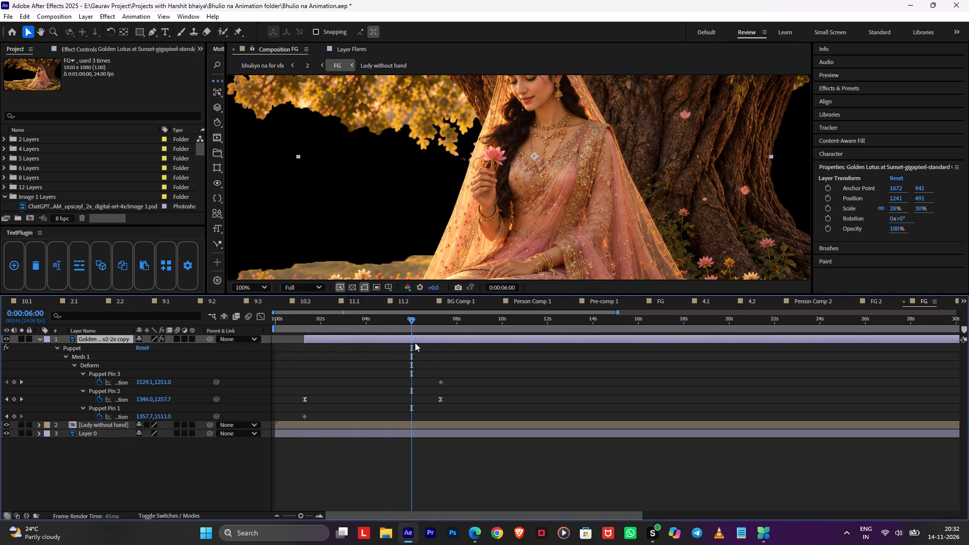
drag(415, 343, 441, 344)
drag(397, 318, 232, 319)
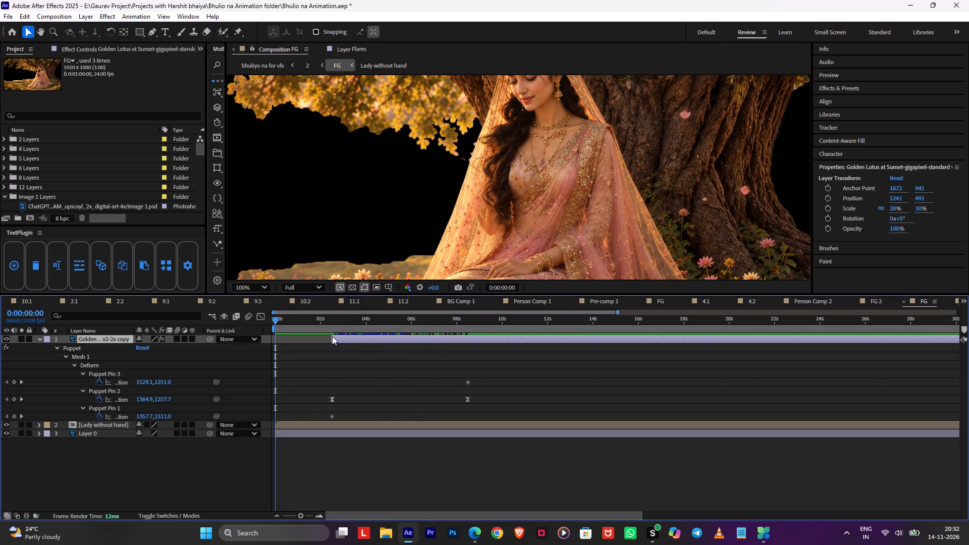
drag(330, 338, 282, 339)
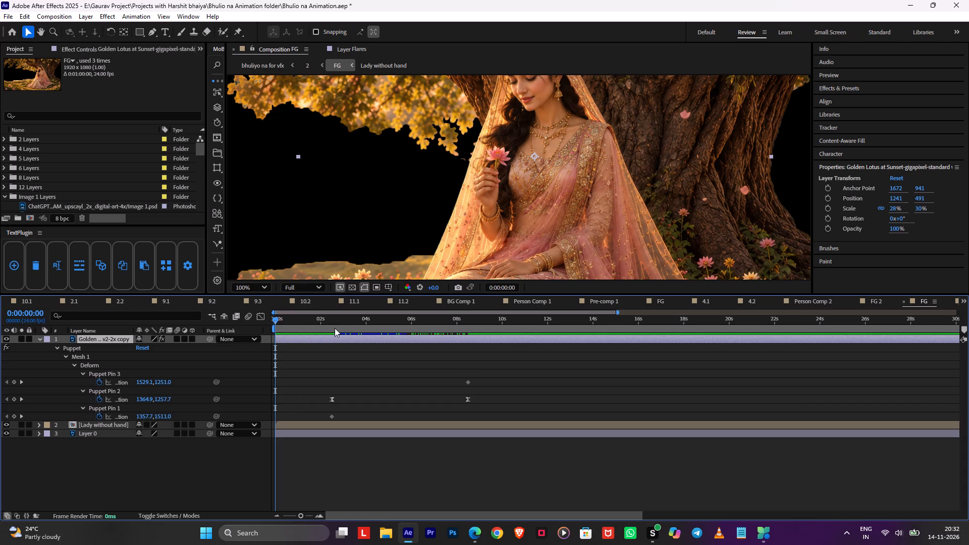
click(366, 325)
drag(355, 339, 378, 339)
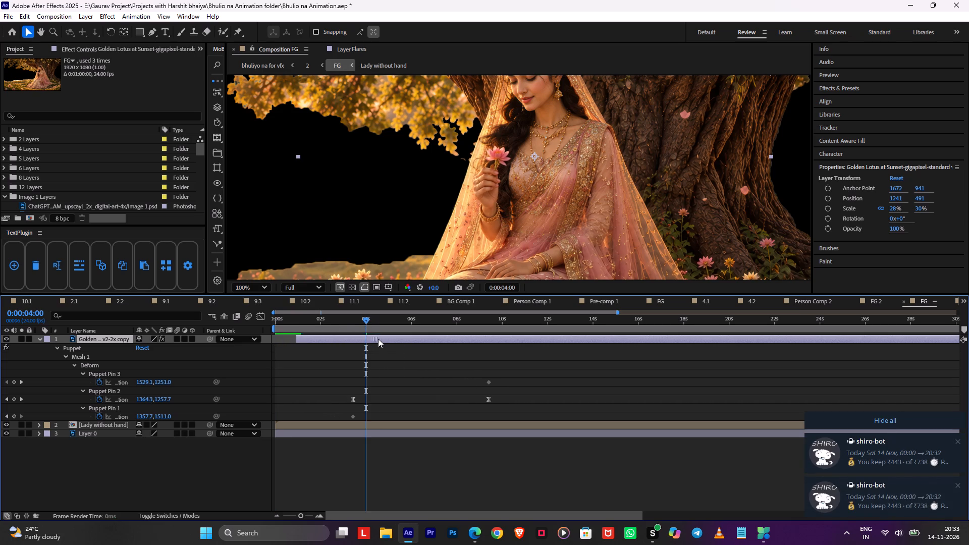
drag(378, 339, 386, 339)
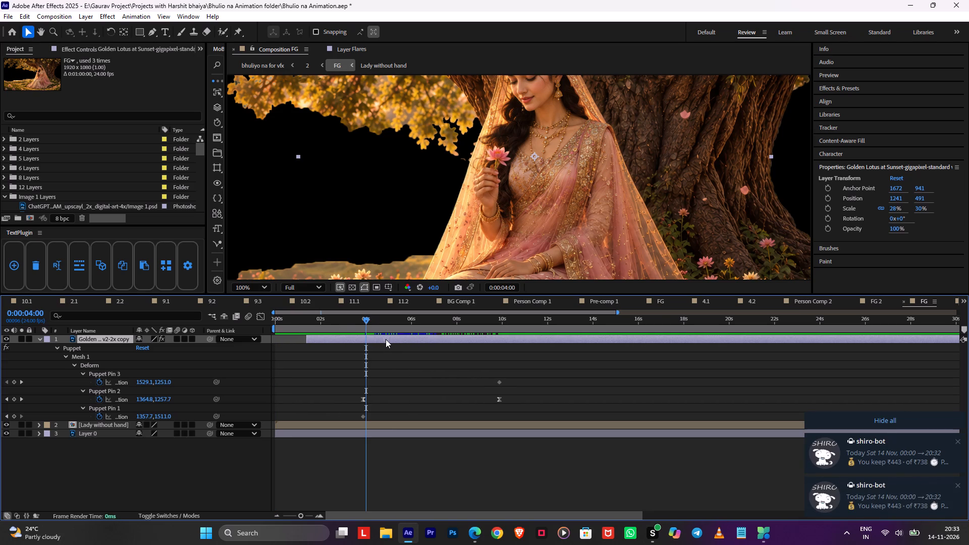
drag(386, 339, 389, 339)
drag(307, 324, 222, 340)
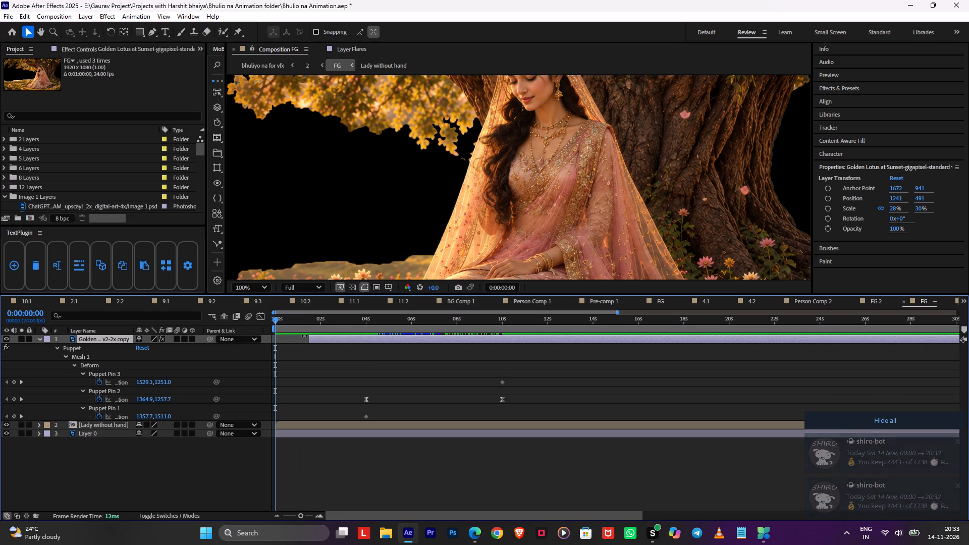
drag(304, 336, 274, 336)
Copy the Puppet Pin 2 and Puppet Pin 3 position keyframes at 10 seconds to 0 seconds.
drag(469, 374, 508, 415)
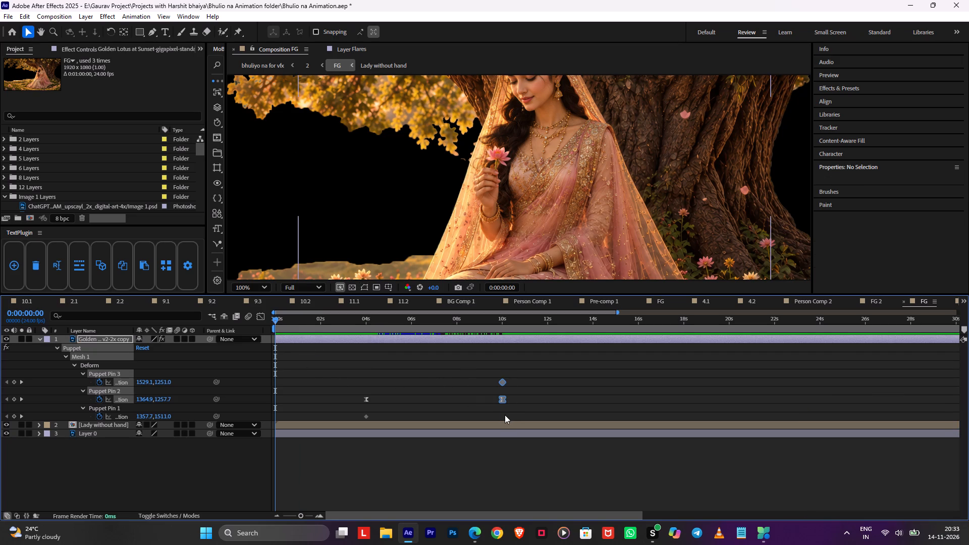
key(ctrl+c)
key(ctrl+v)
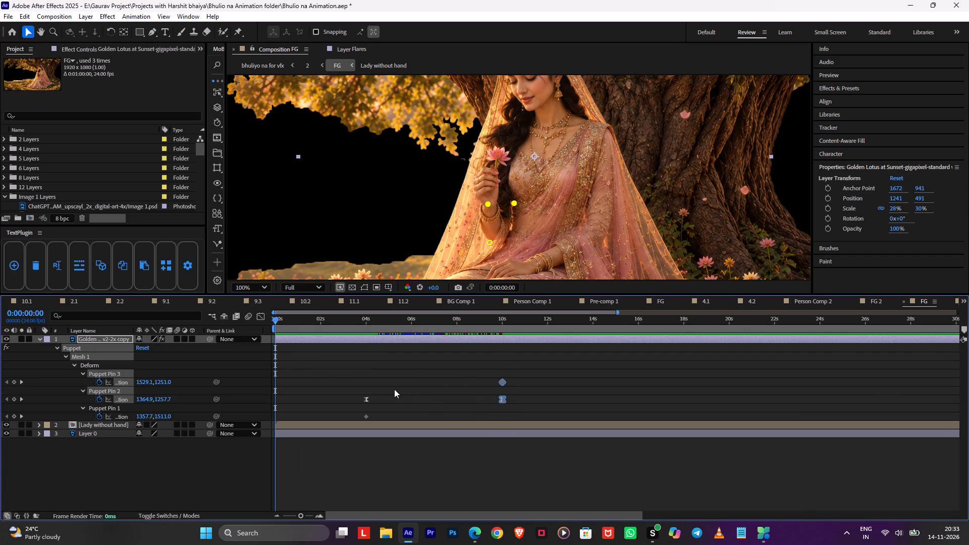
ctrl+click(345, 378)
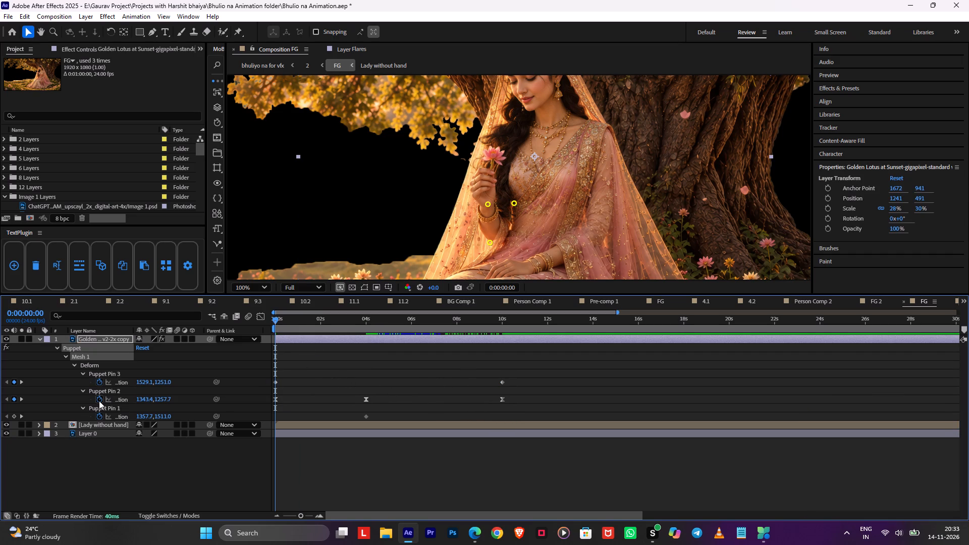
Add the expression loopOut('pingpong') to the position of Puppet Pin 2.
ctrl+alt+click(99, 401)
key(ctrl+l)
key(ctrl+o)
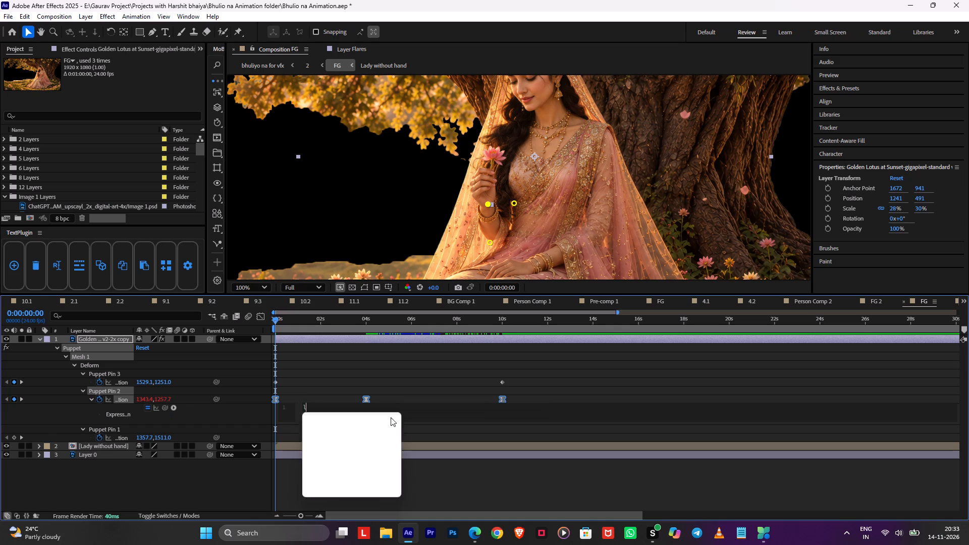
key(ctrl+o)
ctrl+double_click(333, 458)
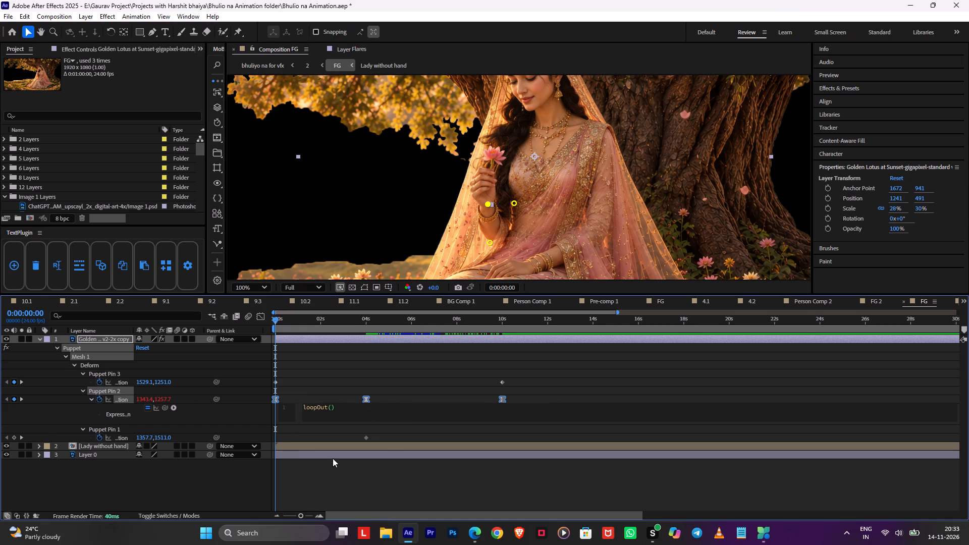
key(ctrl+apostrophe)
key(ctrl+p)
key(ctrl+i)
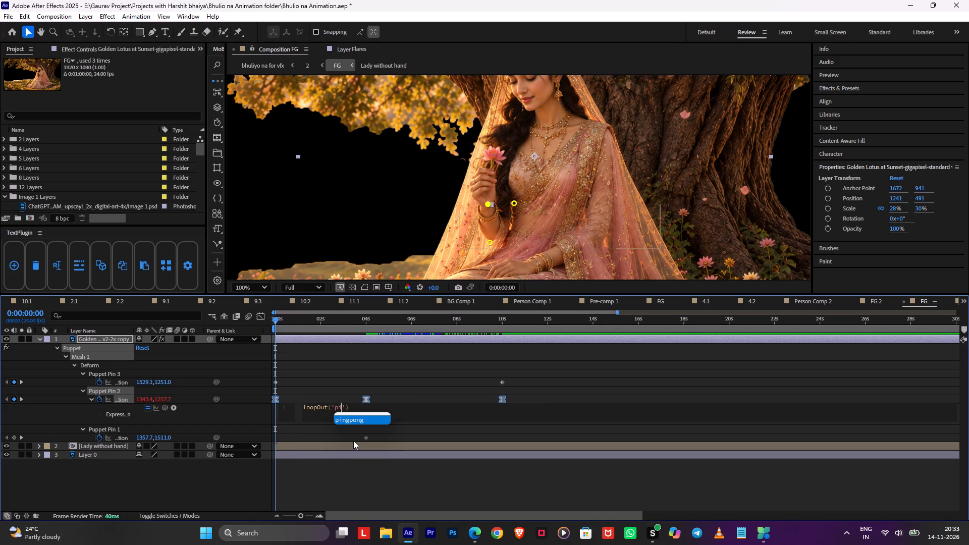
ctrl+double_click(358, 415)
ctrl+click(374, 373)
Move the last position keyframes of Puppet Pin 2 and Puppet Pin 3 to 8 seconds.
ctrl+drag(363, 321, 442, 326)
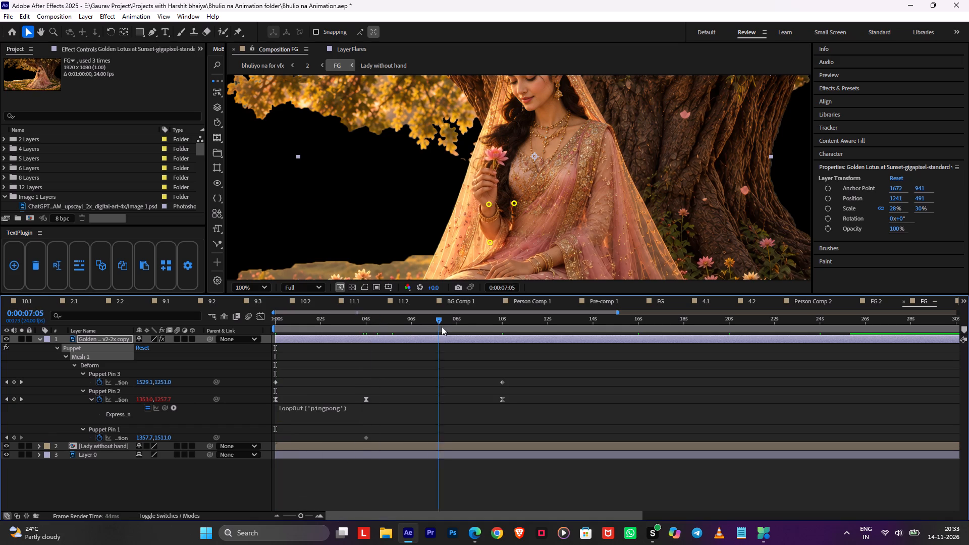
ctrl+drag(442, 326, 457, 329)
ctrl+drag(516, 372, 495, 413)
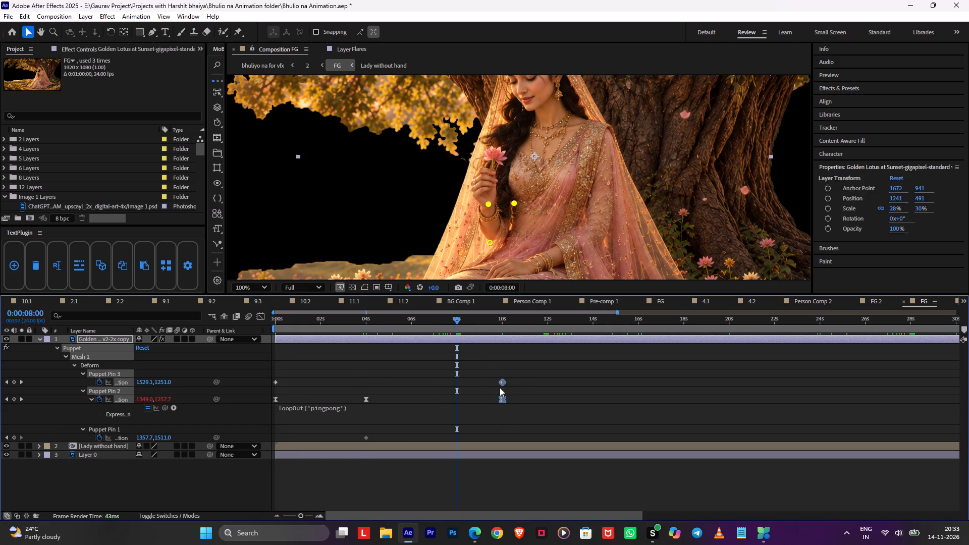
ctrl+drag(501, 383, 461, 387)
ctrl+click(475, 376)
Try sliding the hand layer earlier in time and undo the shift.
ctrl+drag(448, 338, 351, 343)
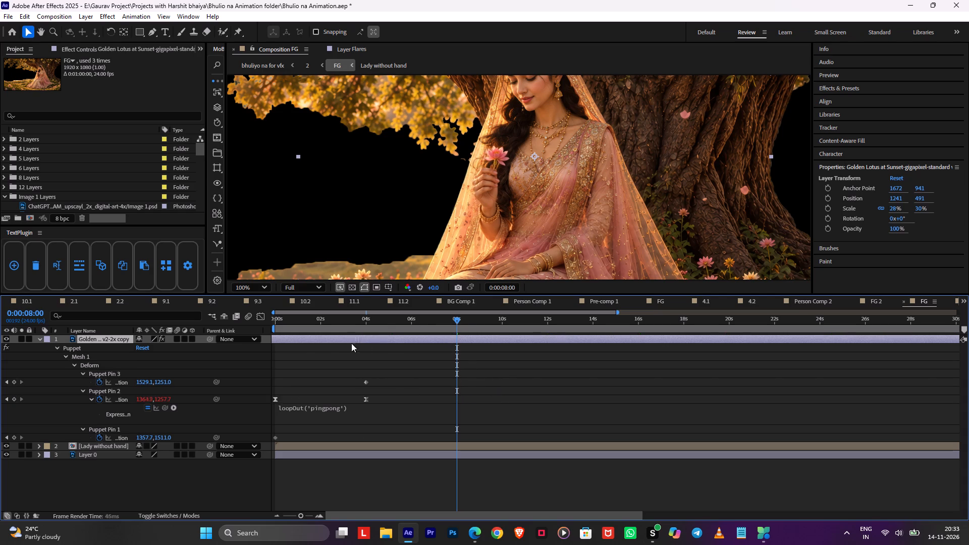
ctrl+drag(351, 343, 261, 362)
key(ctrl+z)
Play the FG composition from the start to check the hand motion, and save the project.
drag(336, 328, 278, 329)
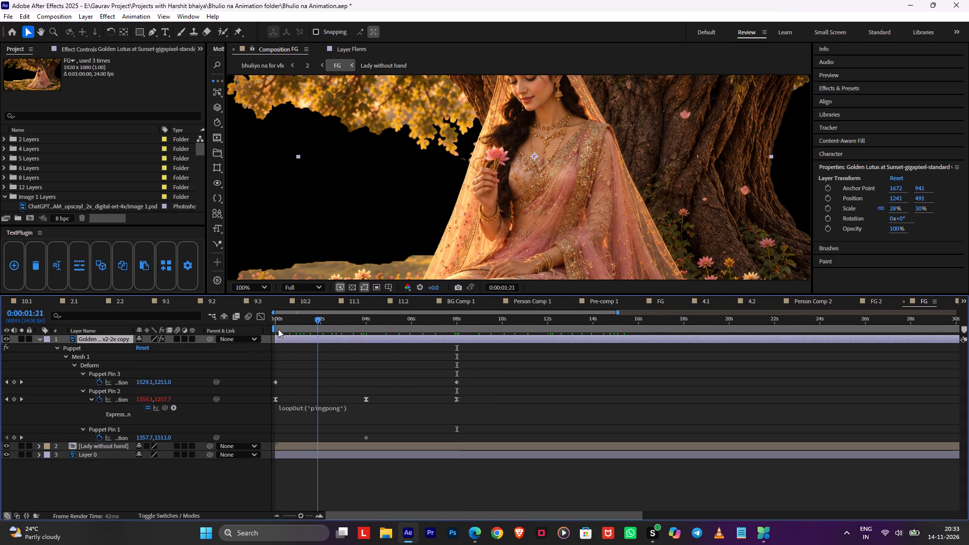
drag(278, 329, 245, 332)
key(space)
key(ctrl+s)
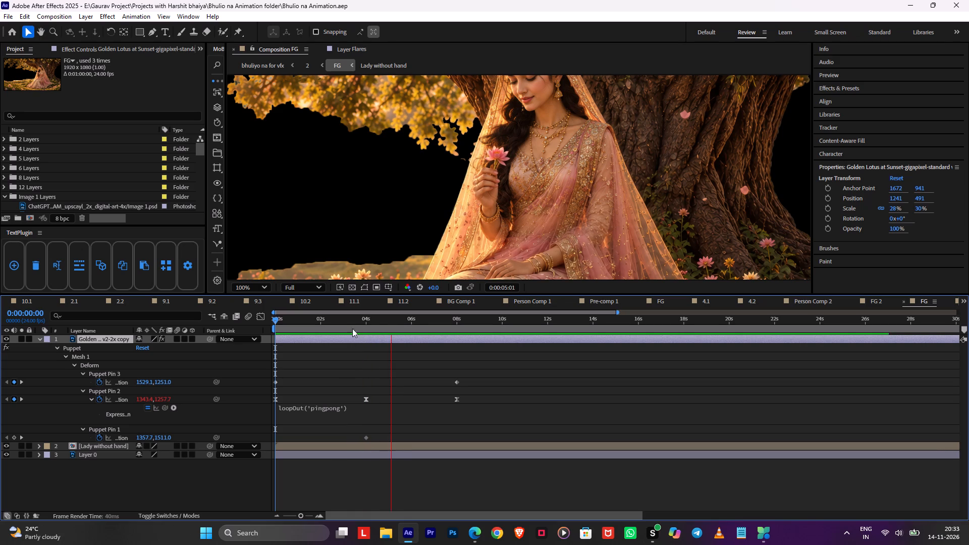
Return to composition 2 and play it from 0 seconds to check the hand motion.
ctrl+drag(351, 322, 363, 325)
key(ctrl+Tab)
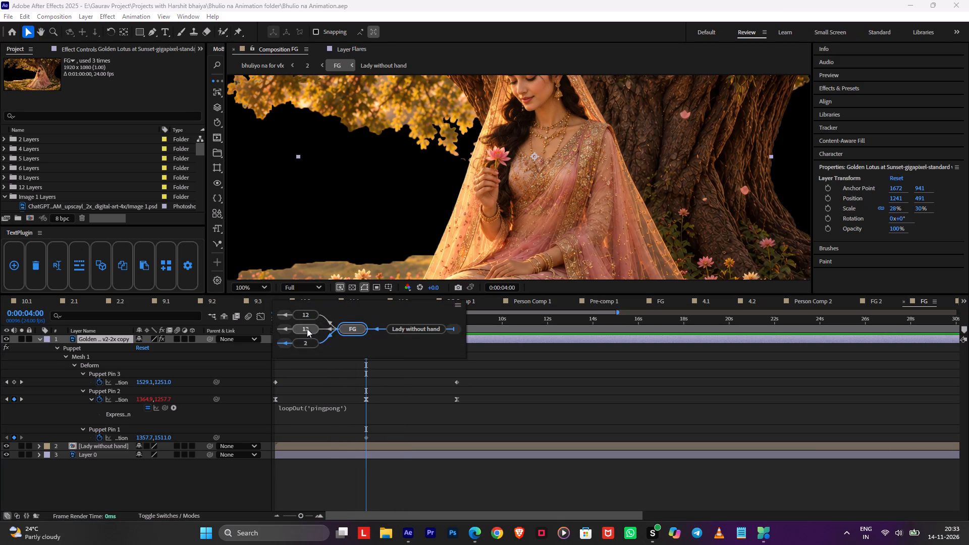
ctrl+click(302, 342)
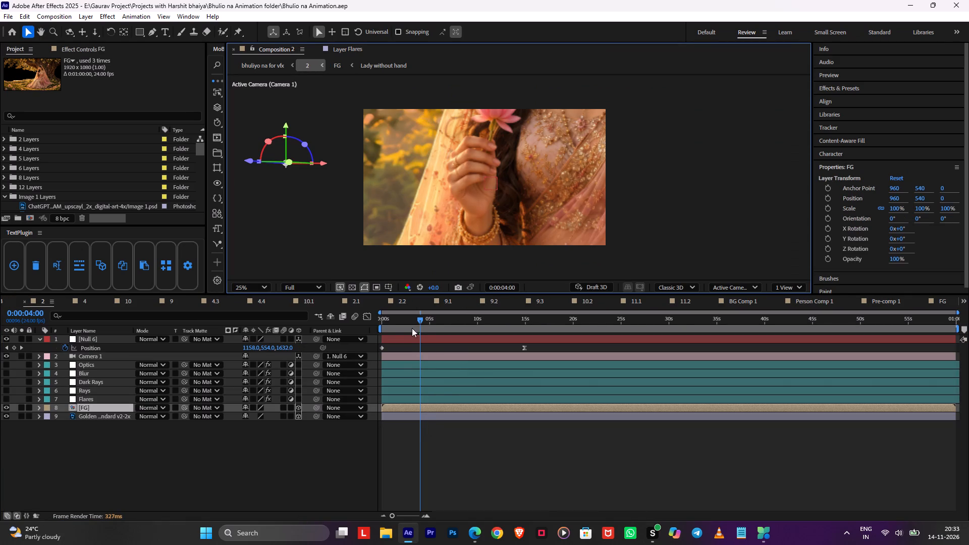
ctrl+drag(411, 324, 355, 331)
key(ctrl+space)
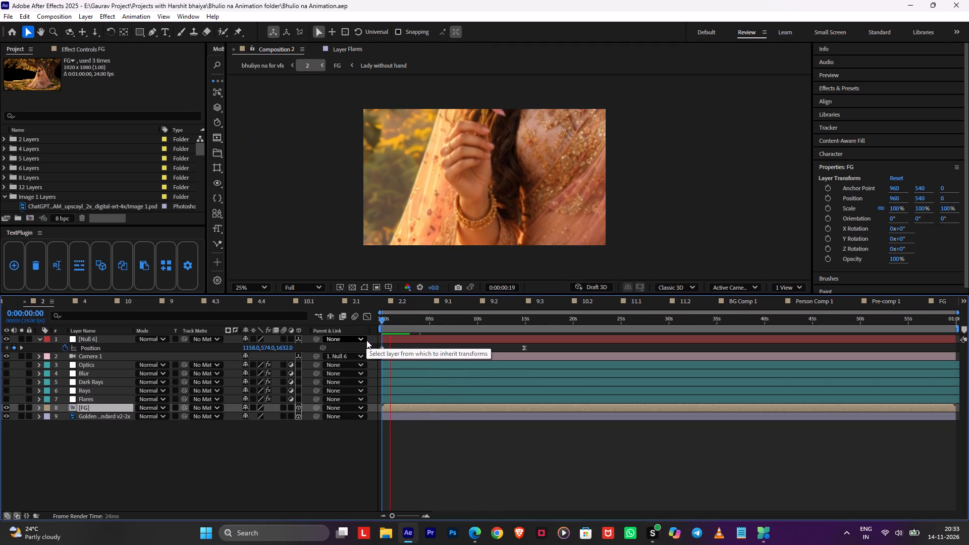
Return to the bhuliyo na for vfx composition and play the shot of layer 2 into its crossfade with layer 12.
key(ctrl+Tab)
ctrl+click(320, 346)
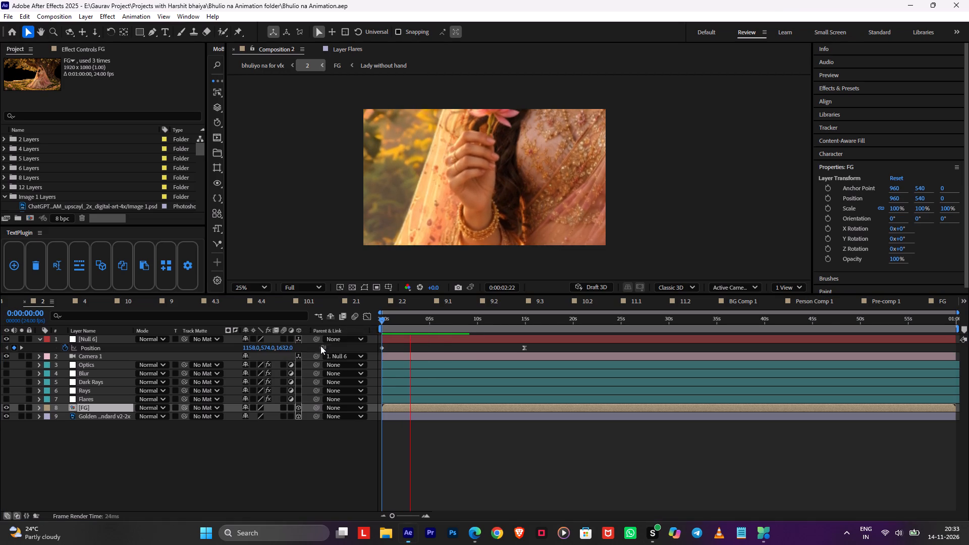
key(ctrl+space)
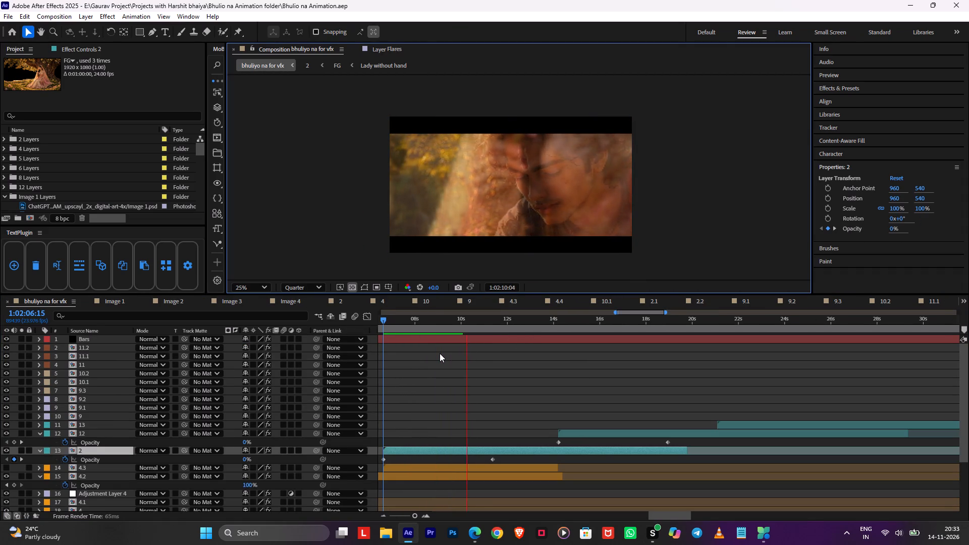
ctrl+middle_drag(565, 402, 486, 411)
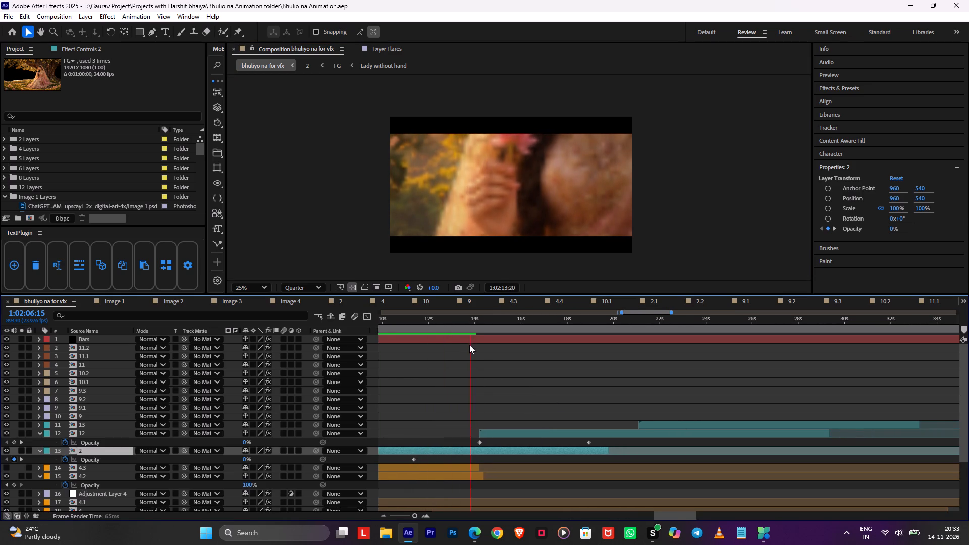
key(ctrl+space)
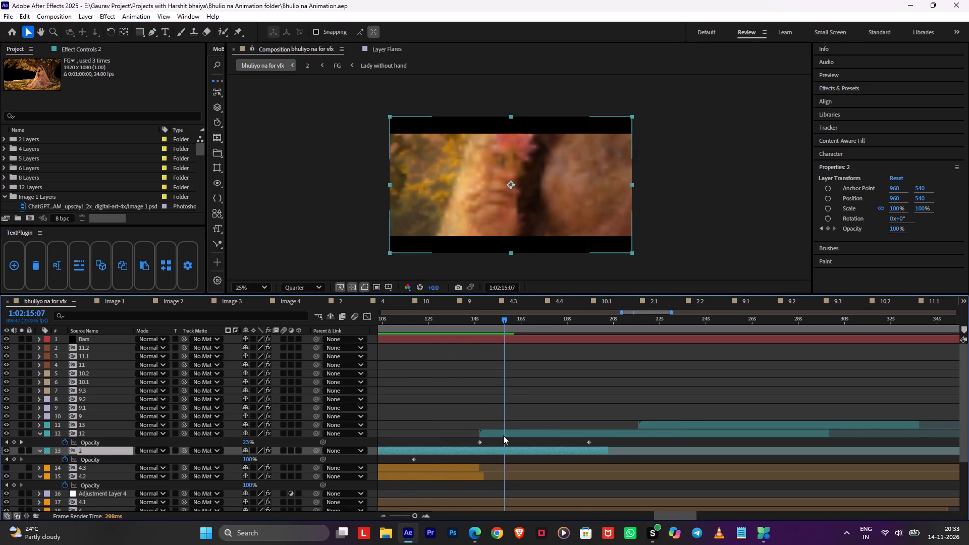
Open composition 12 and set Null 6's starting position keyframe at 0 seconds to 1329, 371, 1698.
ctrl+double_click(503, 435)
ctrl+drag(366, 319, 261, 329)
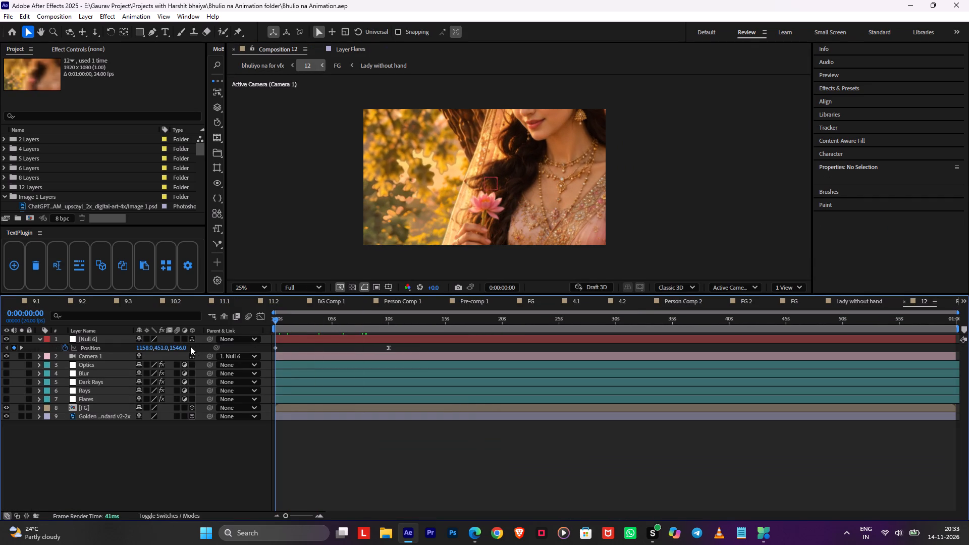
ctrl+drag(185, 347, 260, 345)
ctrl+drag(144, 347, 232, 349)
ctrl+drag(159, 351, 84, 386)
Reveal the source file of composition 12's bottom Golden Sunset Lake Meadow background layer in Explorer.
ctrl+click(304, 410)
ctrl+click(301, 418)
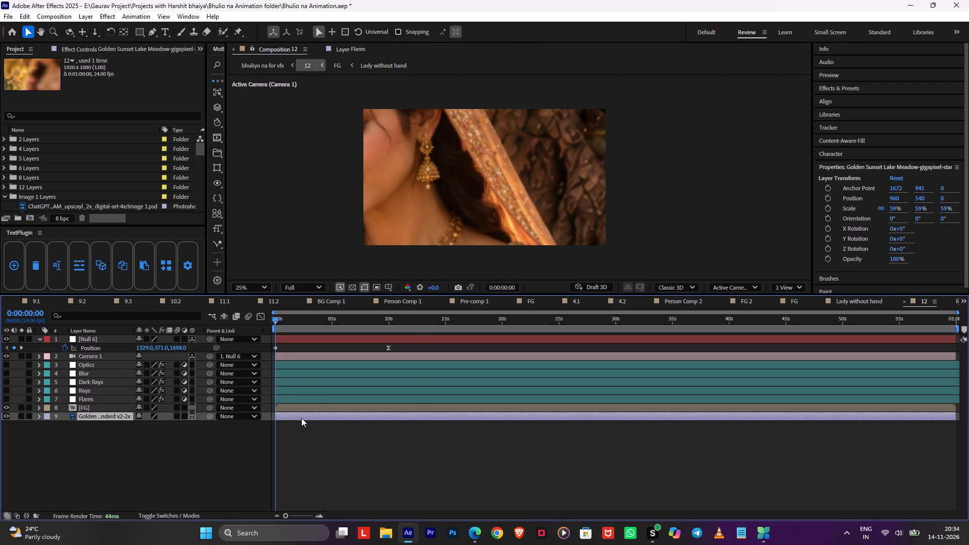
ctrl+right_click(301, 418)
ctrl+click(464, 312)
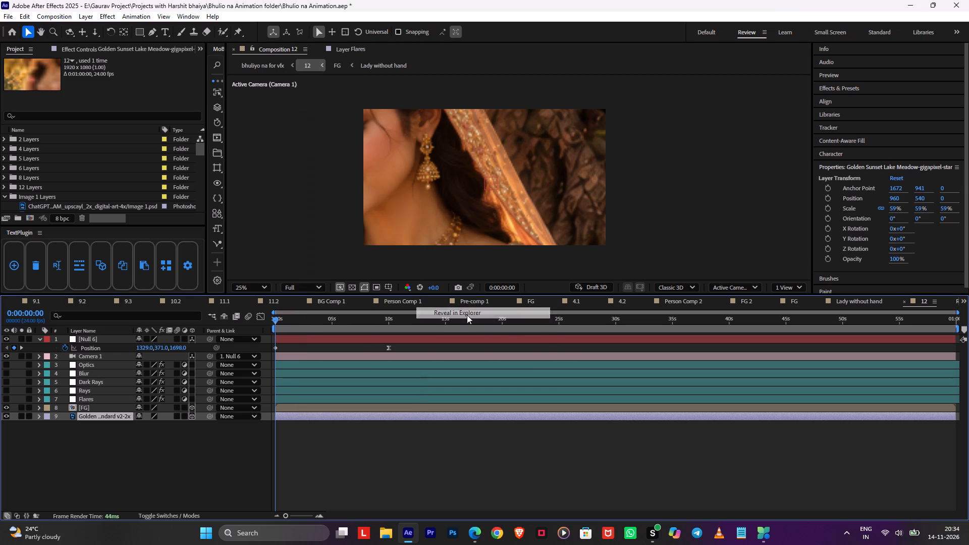
Switch to Microsoft PC Manager and run PC boost to free up memory.
ctrl+click(767, 533)
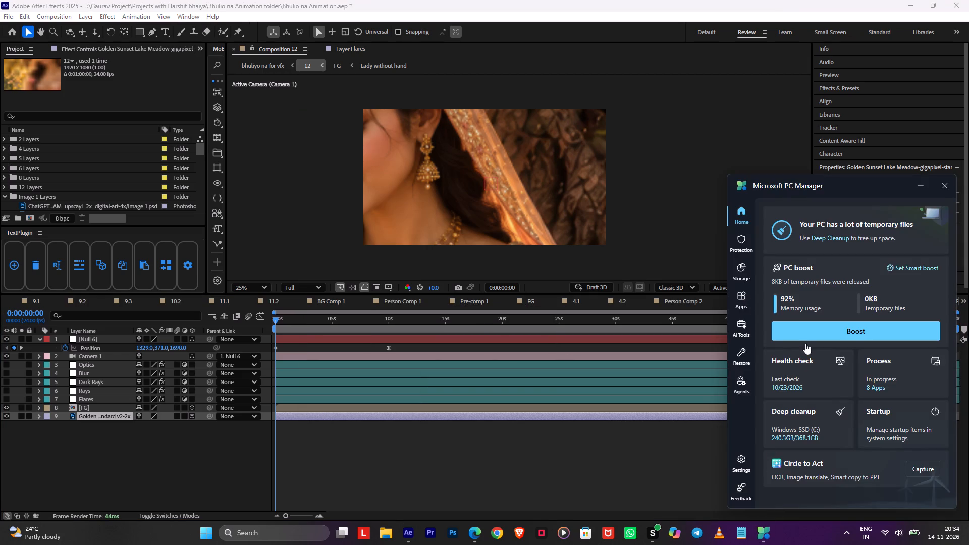
ctrl+click(809, 335)
ctrl+click(756, 544)
ctrl+click(788, 339)
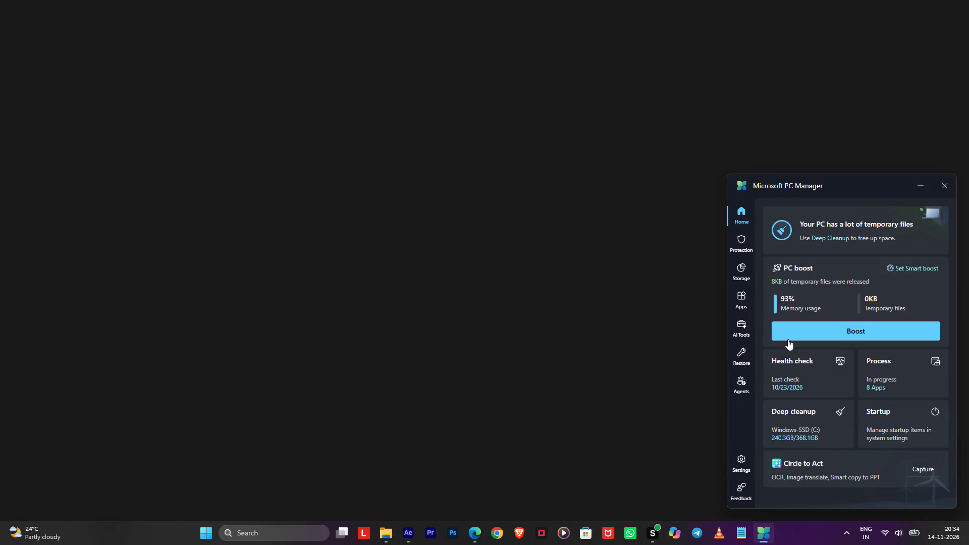
ctrl+click(793, 332)
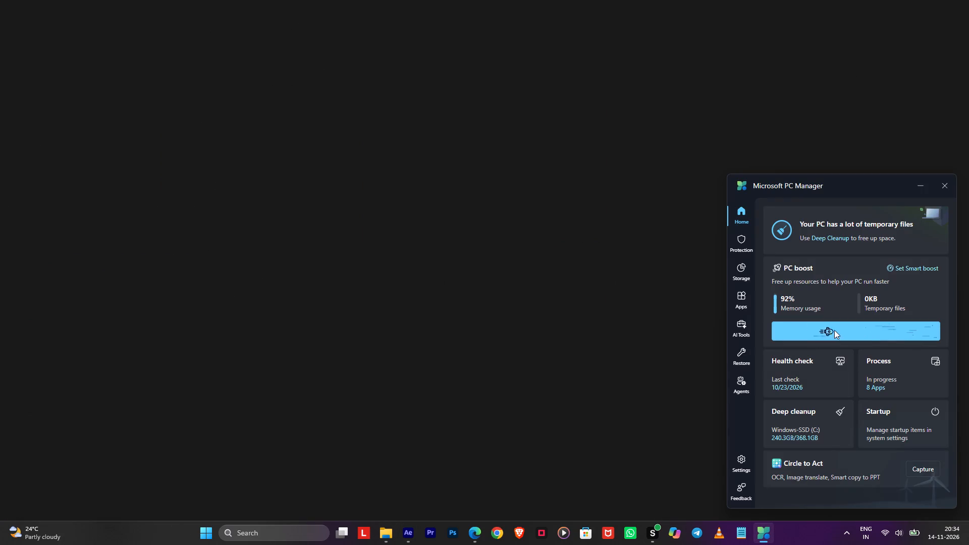
ctrl+click(534, 412)
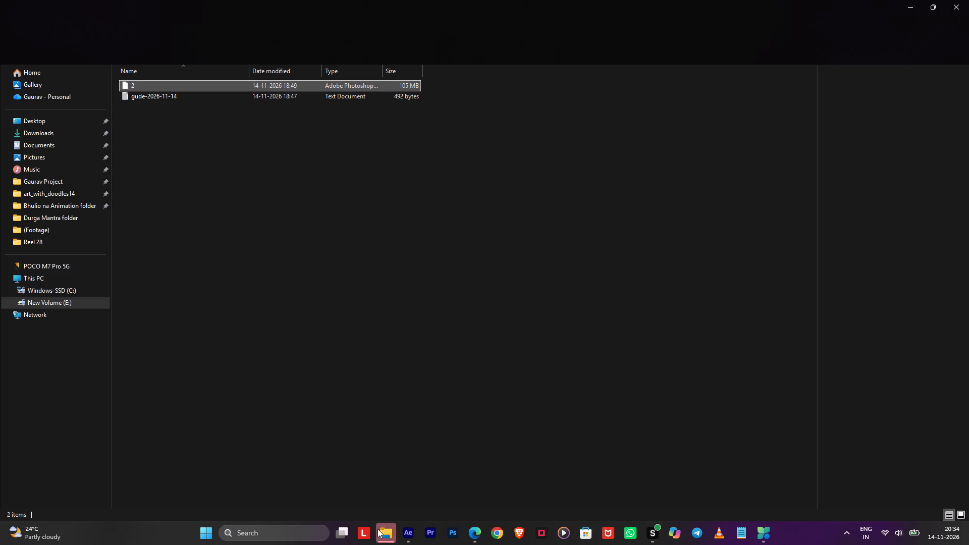
Open the revealed Photoshop file 2 from the 2 Layers folder in File Explorer.
ctrl+double_click(176, 86)
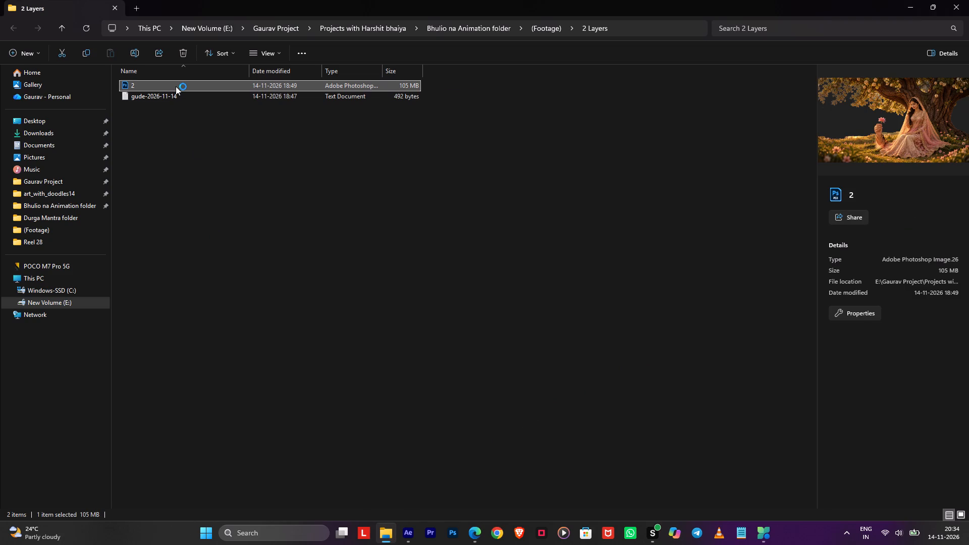
ctrl+double_click(176, 86)
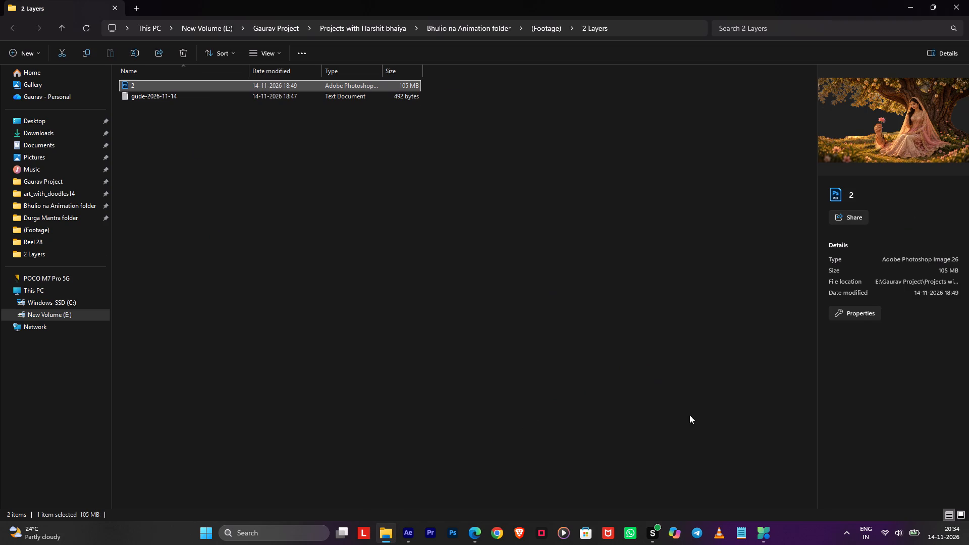
Switch to Microsoft PC Manager and run PC boost to free up memory.
ctrl+click(764, 524)
ctrl+click(775, 335)
ctrl+click(919, 400)
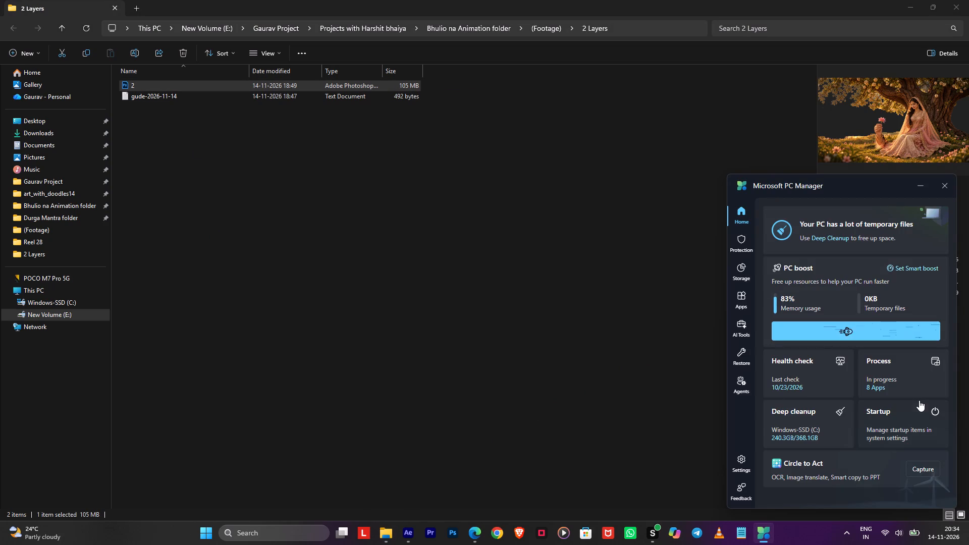
Open PC Manager's process management, close the Settings window, and end NahimicSvc32, MicrosoftStartFeedProvider and WidgetService.exe.
ctrl+click(909, 388)
ctrl+scroll(887, 384, down, 1)
ctrl+scroll(887, 384, up, 1)
ctrl+scroll(887, 384, down, 5)
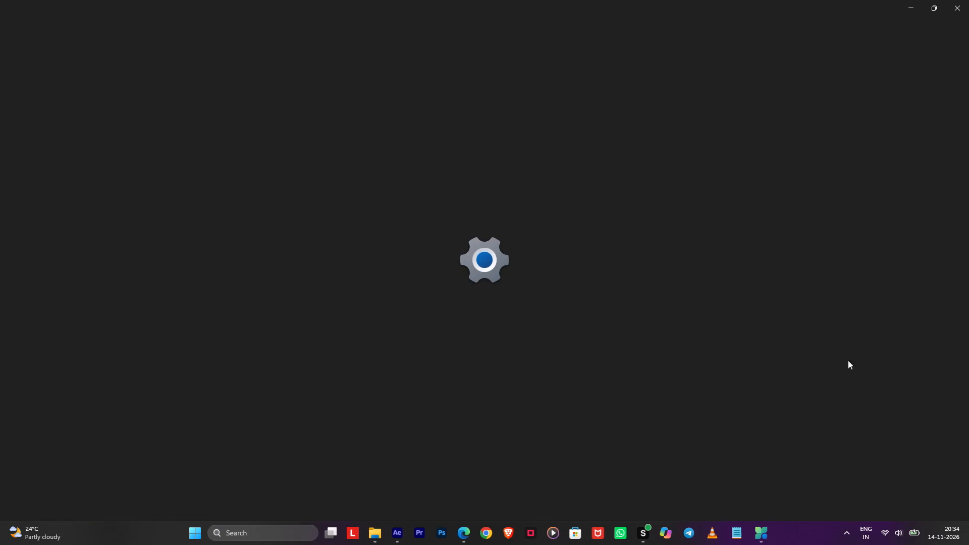
ctrl+click(968, 0)
ctrl+scroll(893, 400, down, 11)
ctrl+click(935, 483)
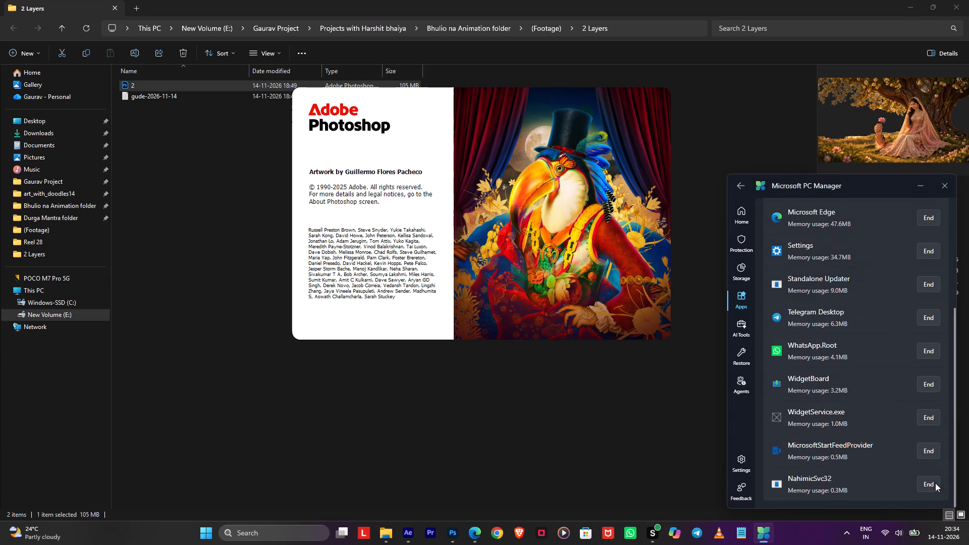
key(ctrl+space)
ctrl+click(935, 483)
key(ctrl+space)
ctrl+click(935, 483)
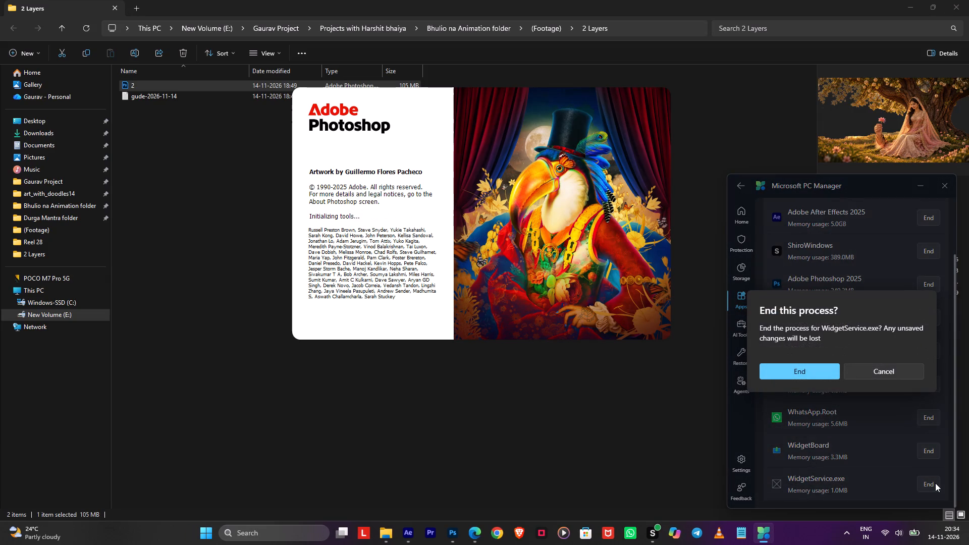
key(ctrl+space)
End WidgetBoard, WhatsApp.Root, Telegram Desktop, Standalone Updater and the other remaining background processes, except After Effects, Photoshop and ShiroWindows.
ctrl+click(935, 483)
key(ctrl+space)
ctrl+click(935, 483)
key(ctrl+space)
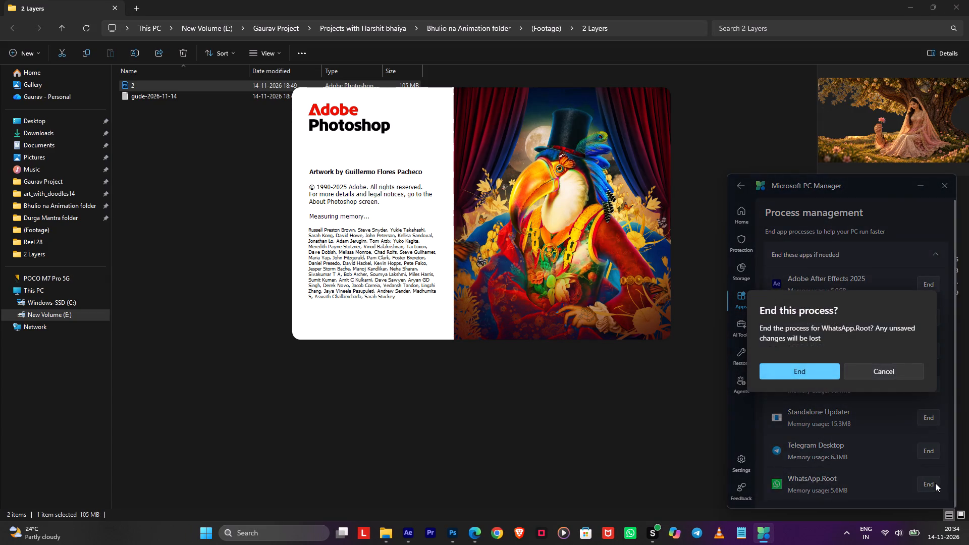
ctrl+click(935, 483)
ctrl+click(933, 462)
ctrl+click(933, 454)
key(ctrl+space)
ctrl+click(927, 421)
key(ctrl+space)
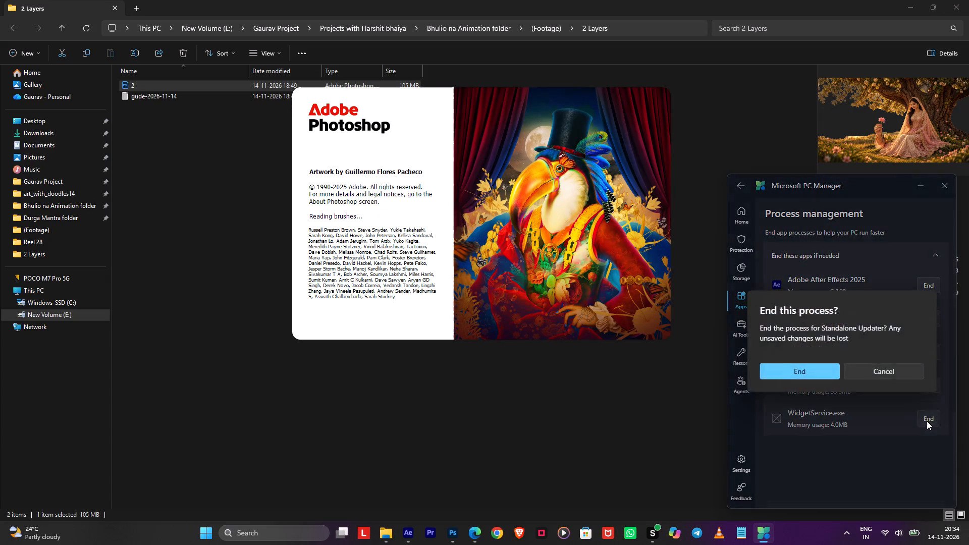
ctrl+click(927, 421)
key(ctrl+space)
ctrl+click(926, 392)
key(ctrl+space)
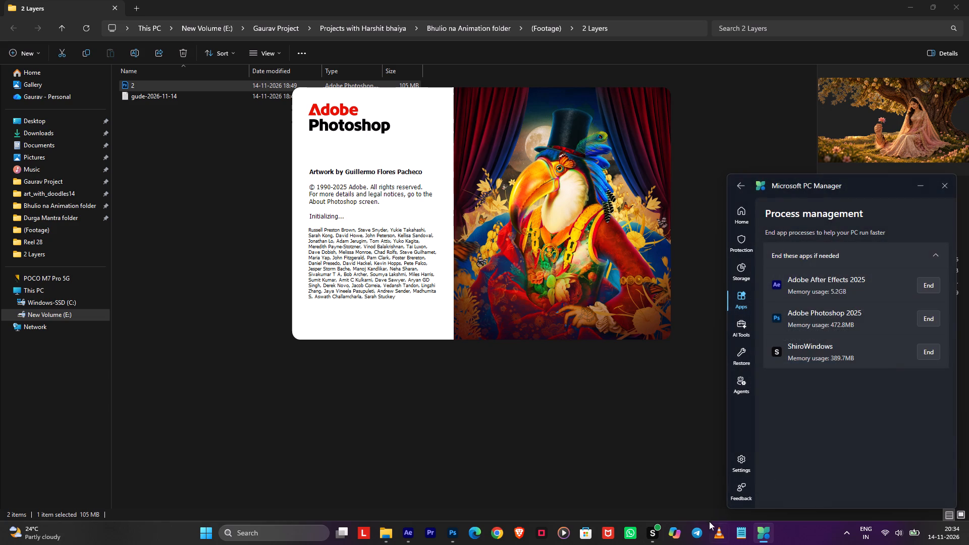
Open Telegram.
ctrl+click(699, 531)
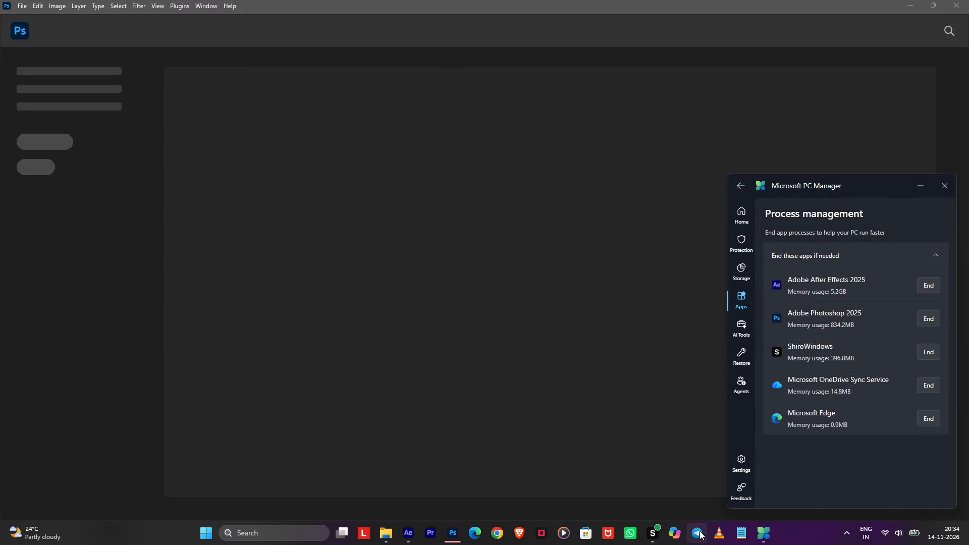
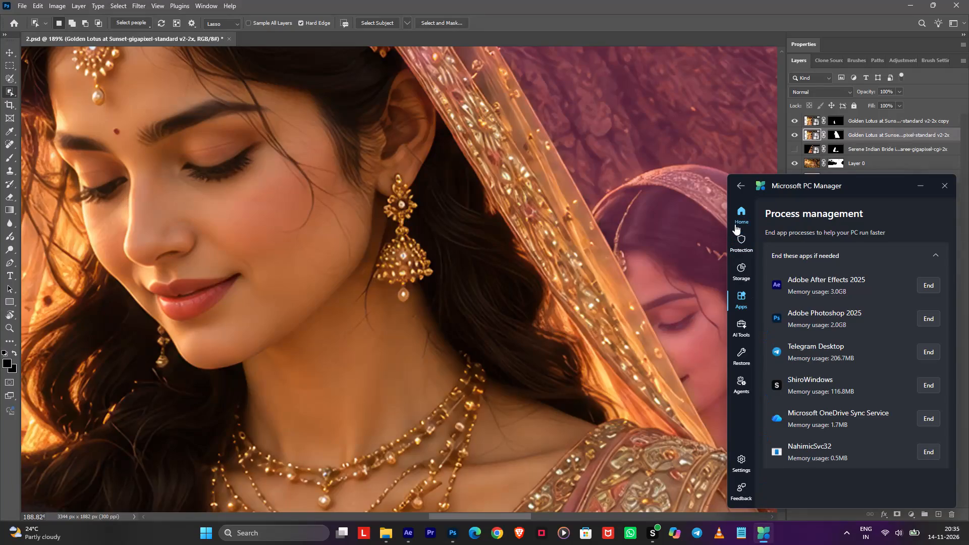
Run PC boost in Microsoft PC Manager to free up memory.
ctrl+click(738, 219)
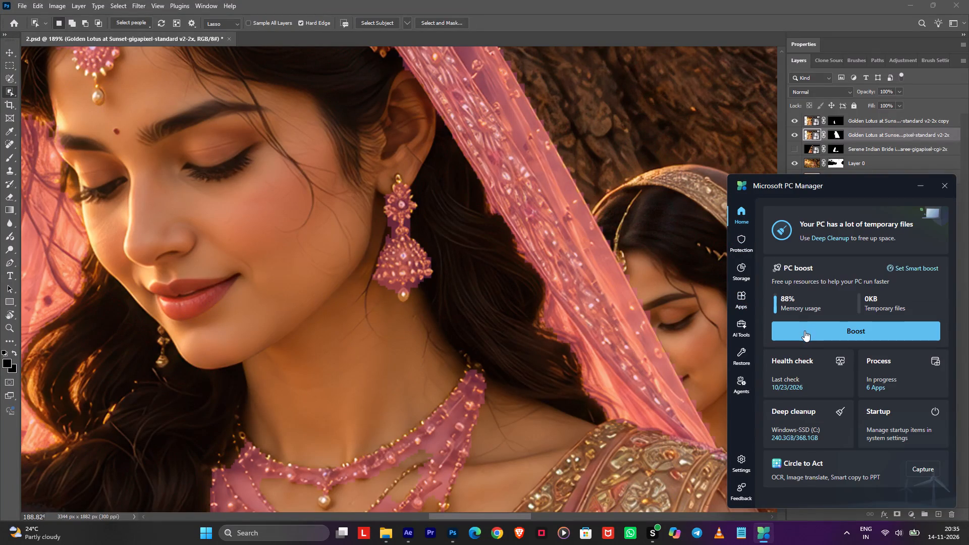
ctrl+click(804, 331)
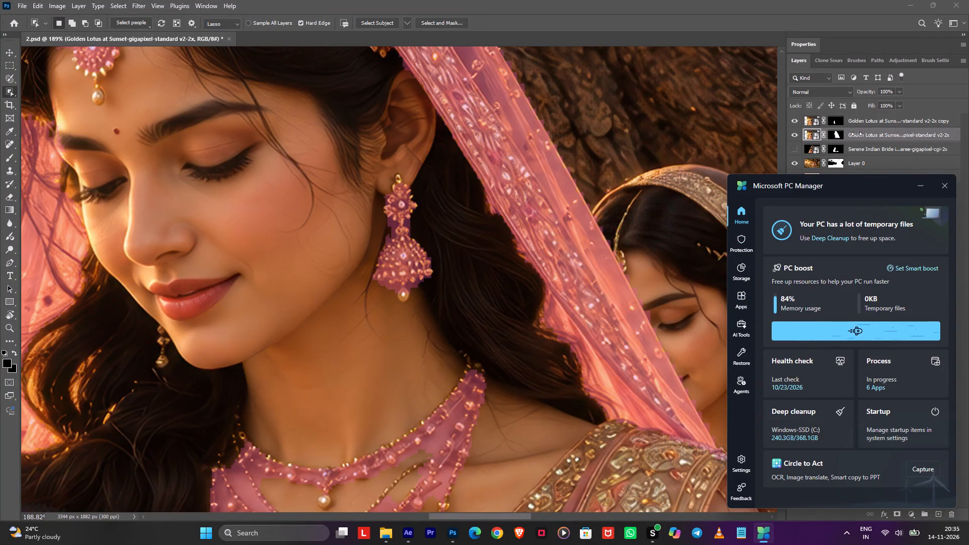
Switch back to Photoshop and object-select the foreground woman's jewellery and veil on the original Golden Lotus at Sunset layer.
ctrl+click(856, 134)
ctrl+click(399, 263)
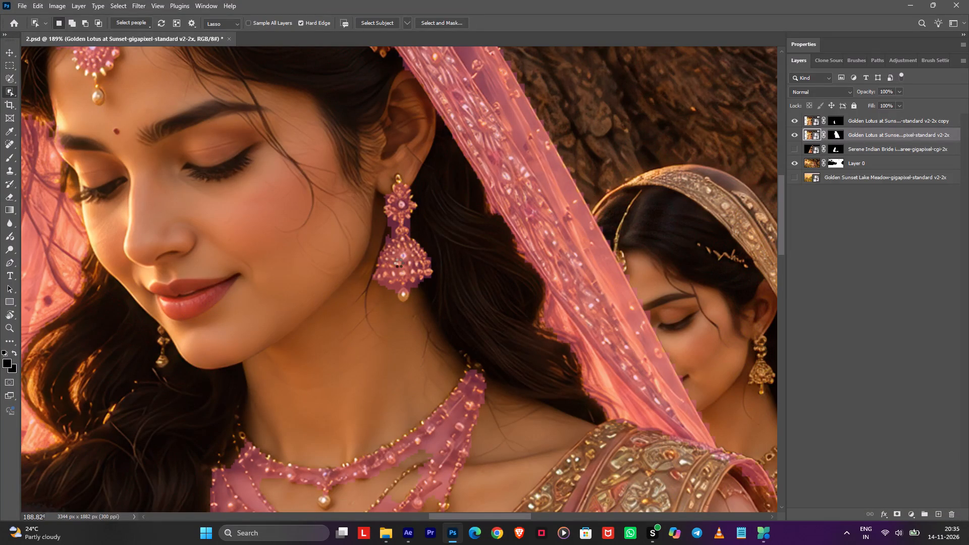
Select the front lady's large jhumka earring with the Object Selection lasso and copy it onto a new layer.
ctrl+click(281, 495)
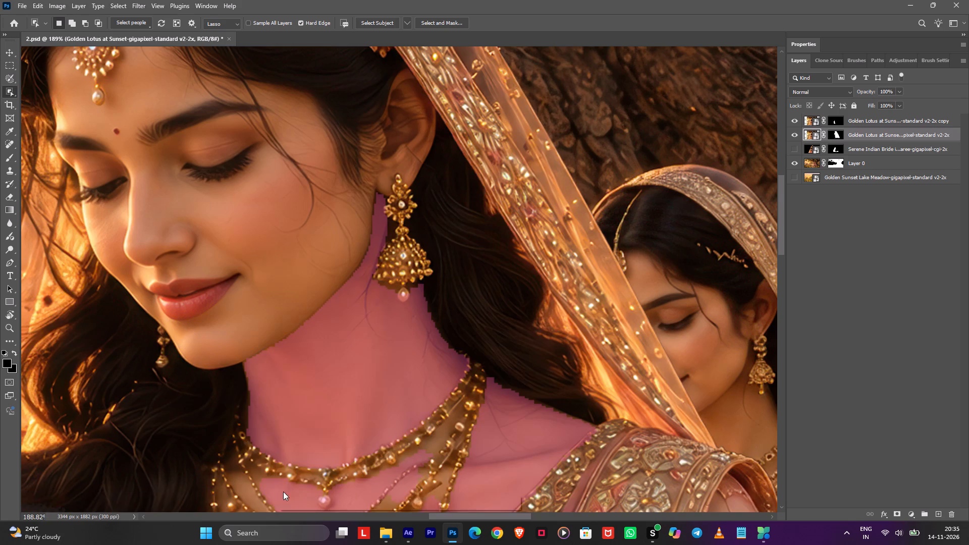
ctrl+drag(406, 172, 400, 309)
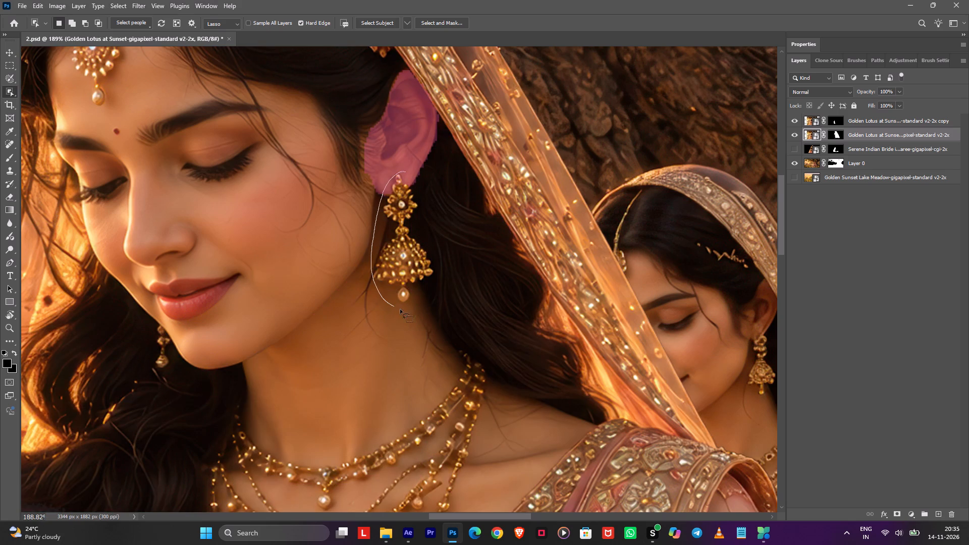
ctrl+drag(400, 309, 426, 206)
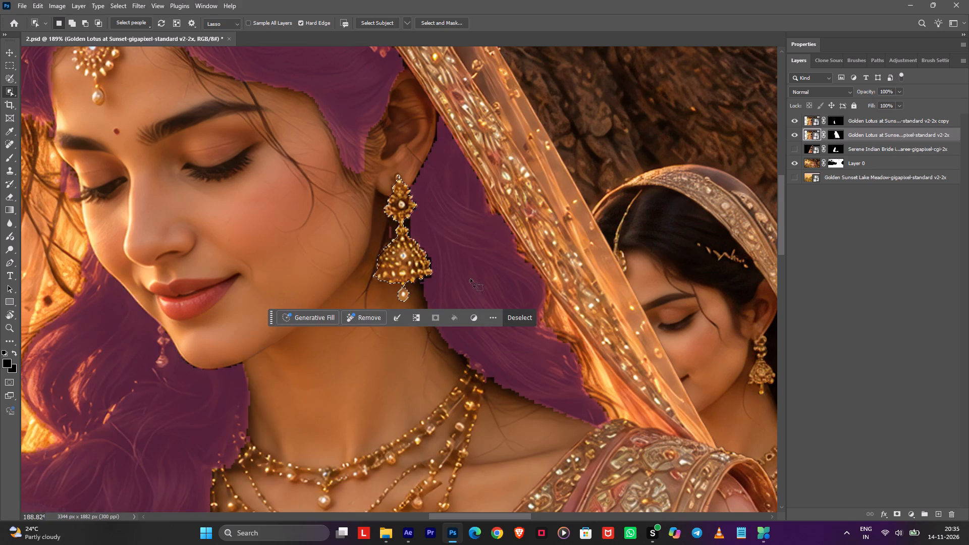
key(ctrl+j)
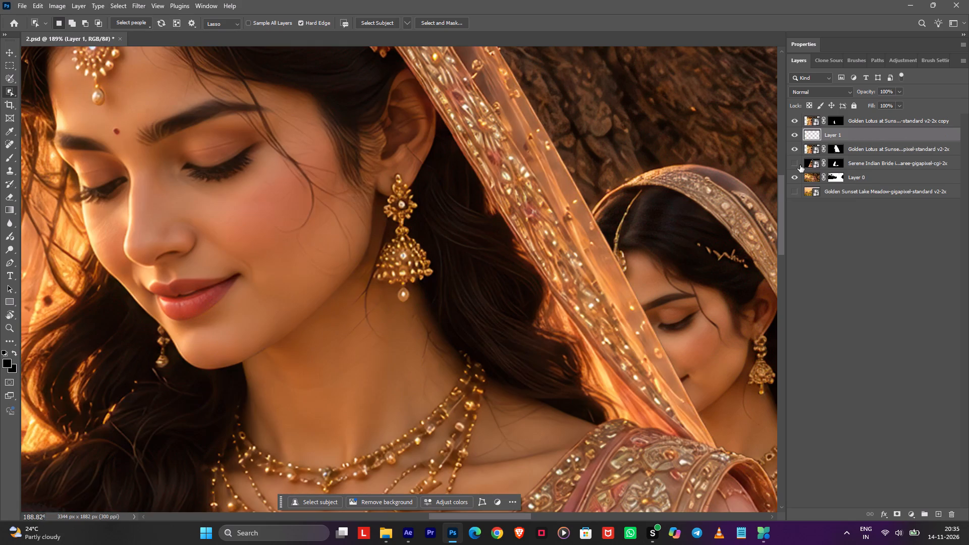
click(789, 149)
click(789, 149)
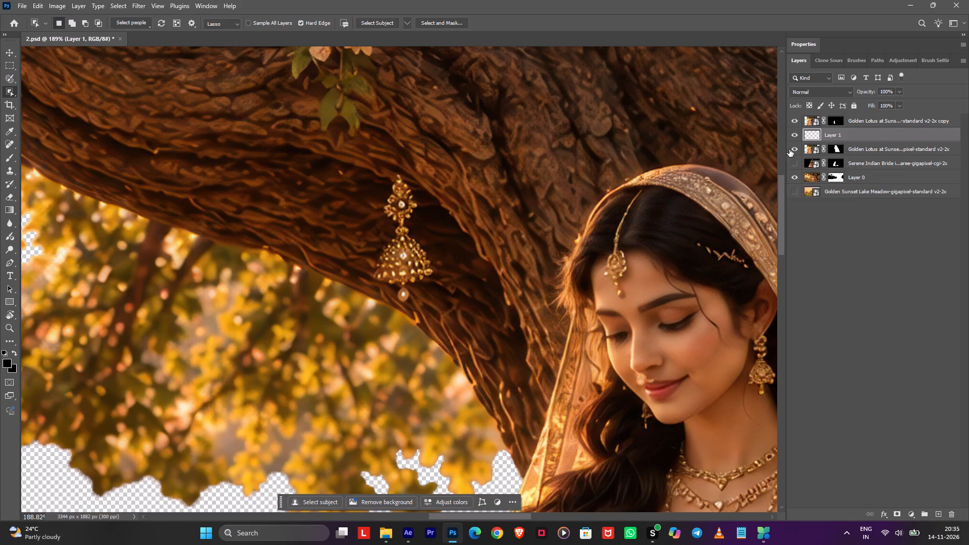
Duplicate the front lady's Golden Lotus layer, remove the copy's mask, and mask it to the earring shape using Layer 1's selection.
click(803, 149)
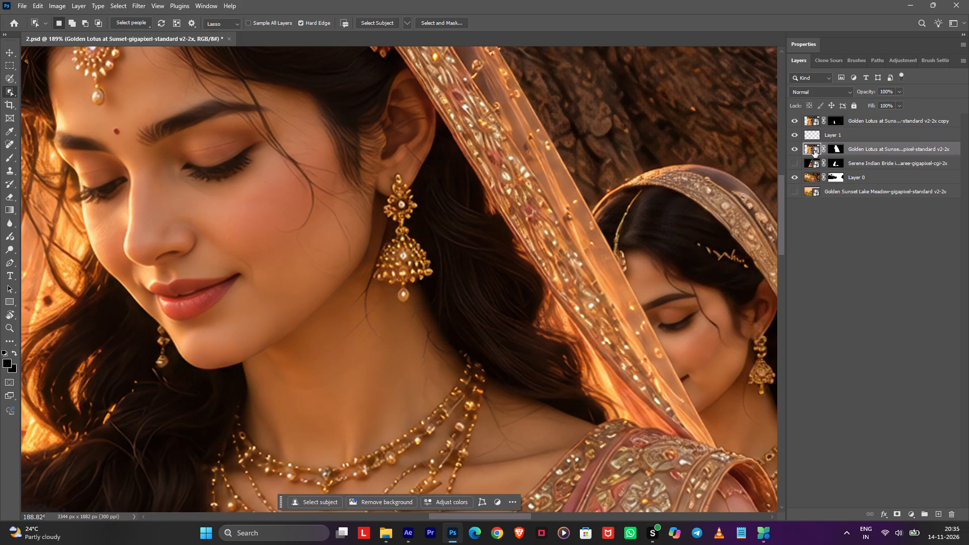
key(ctrl+j)
click(837, 147)
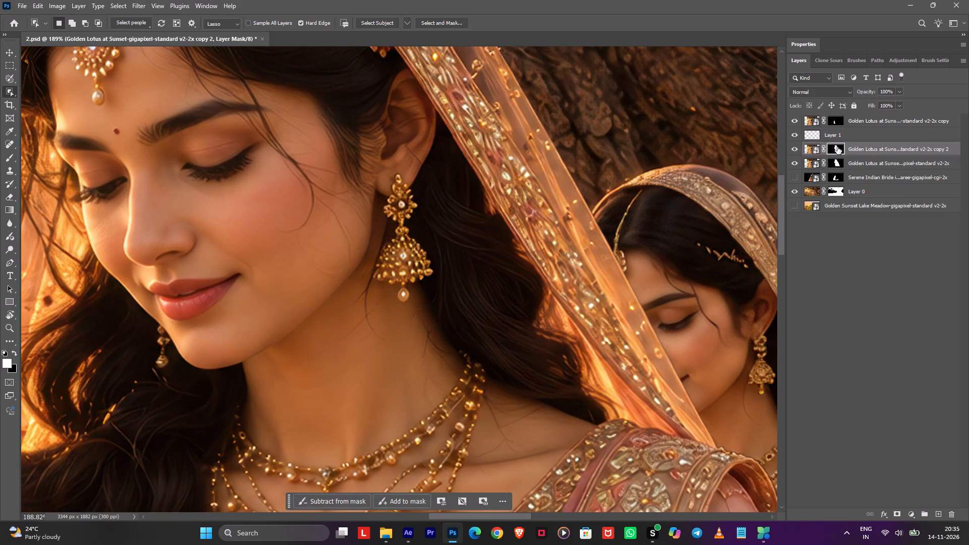
key(Delete)
click(816, 136)
ctrl+click(812, 134)
click(817, 148)
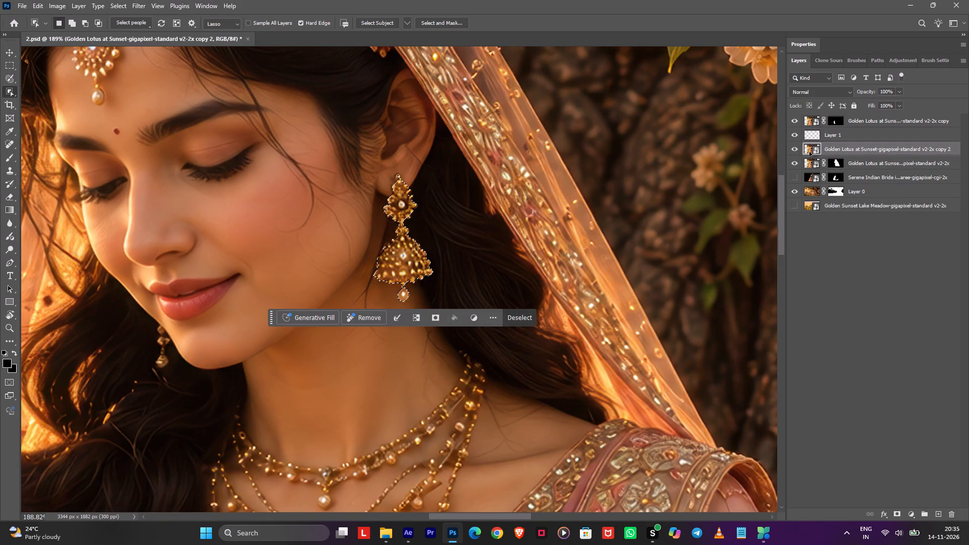
click(427, 314)
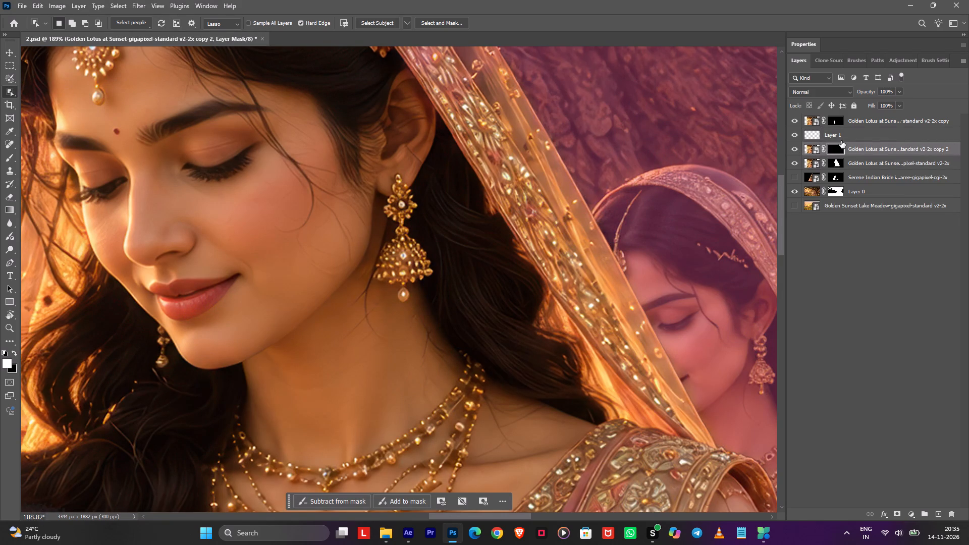
Delete the earring-only Layer 1 and hide the masked Golden Lotus copy 2 layer.
click(844, 137)
key(Delete)
click(792, 136)
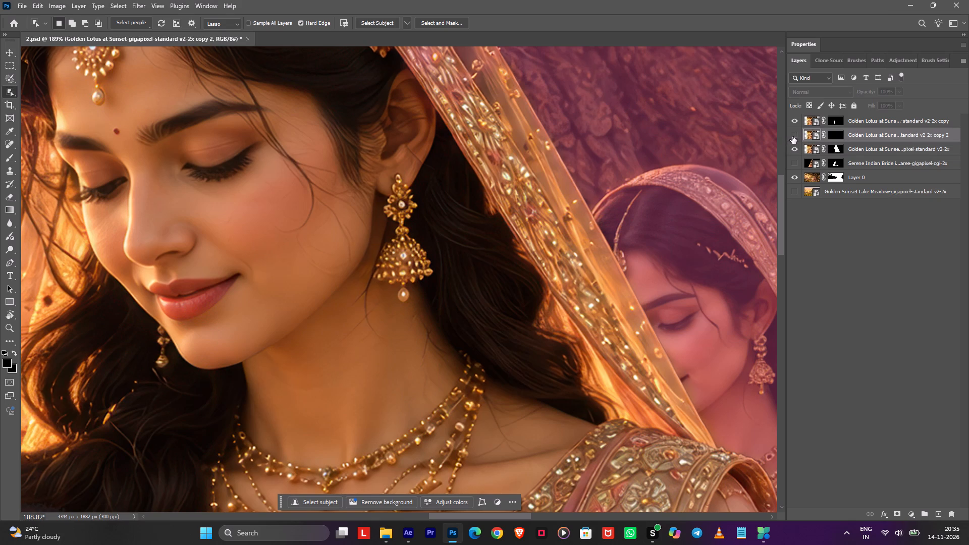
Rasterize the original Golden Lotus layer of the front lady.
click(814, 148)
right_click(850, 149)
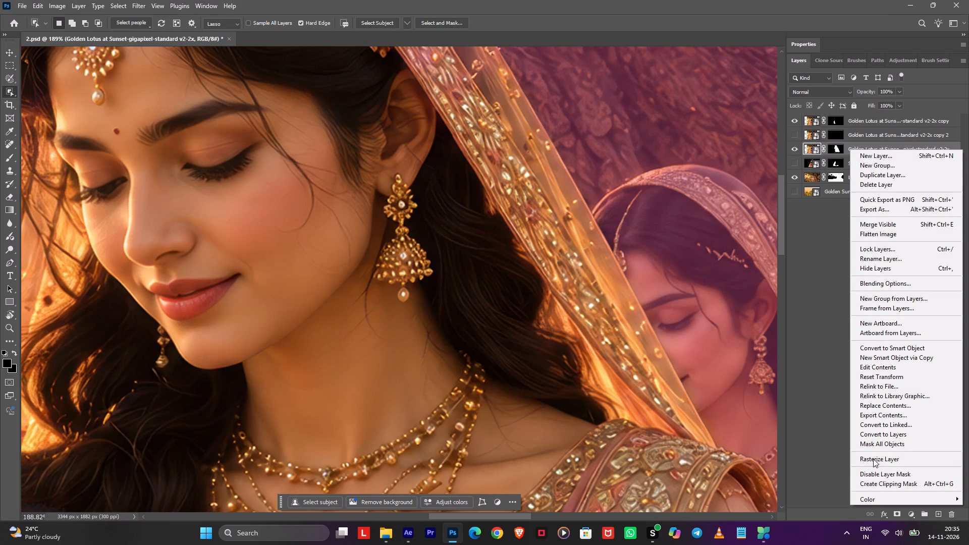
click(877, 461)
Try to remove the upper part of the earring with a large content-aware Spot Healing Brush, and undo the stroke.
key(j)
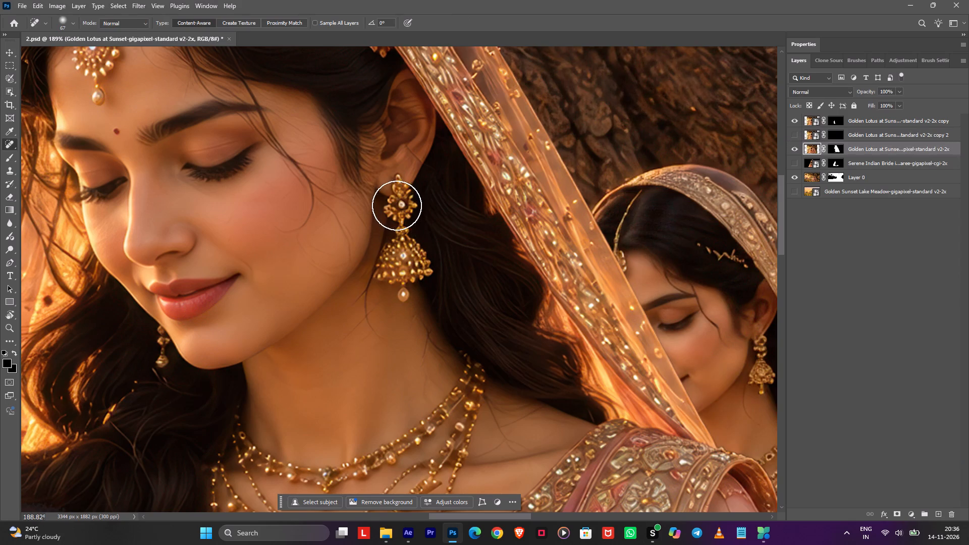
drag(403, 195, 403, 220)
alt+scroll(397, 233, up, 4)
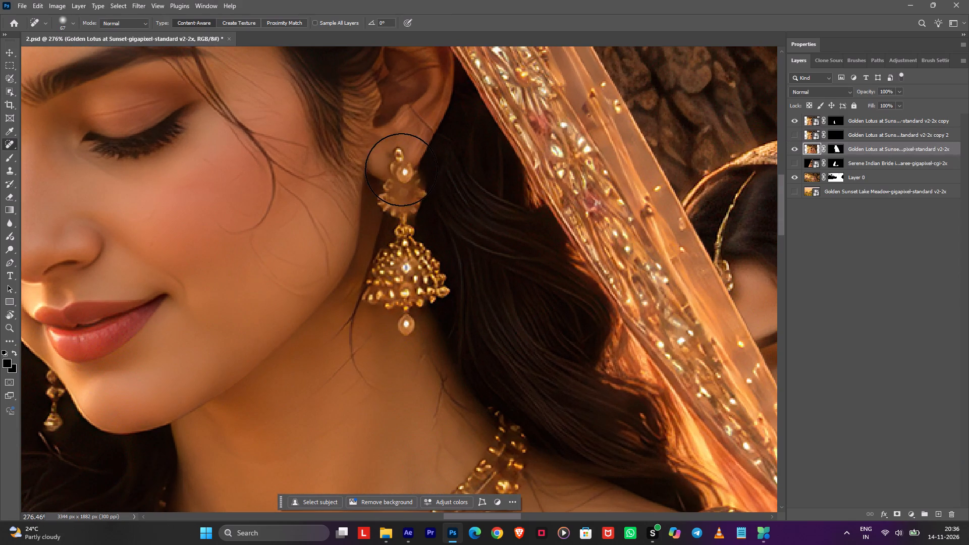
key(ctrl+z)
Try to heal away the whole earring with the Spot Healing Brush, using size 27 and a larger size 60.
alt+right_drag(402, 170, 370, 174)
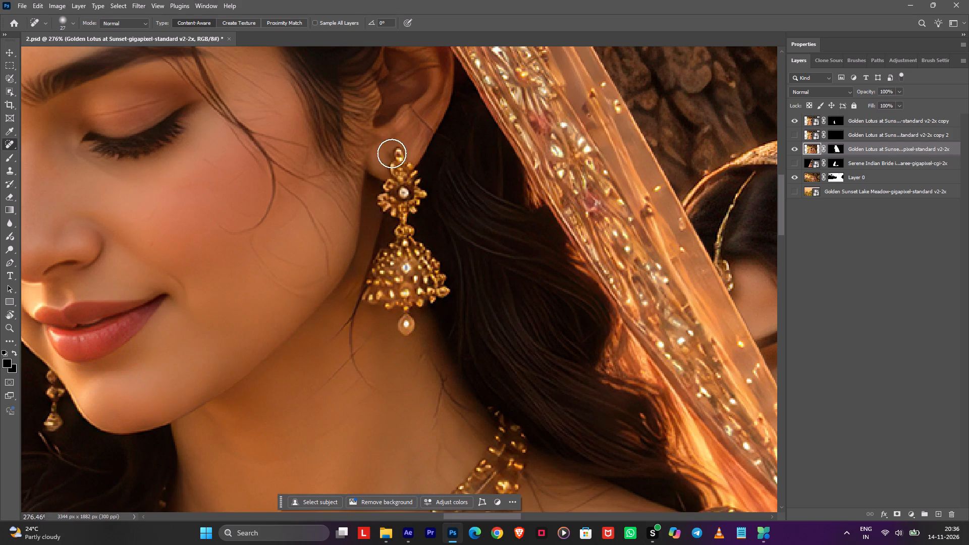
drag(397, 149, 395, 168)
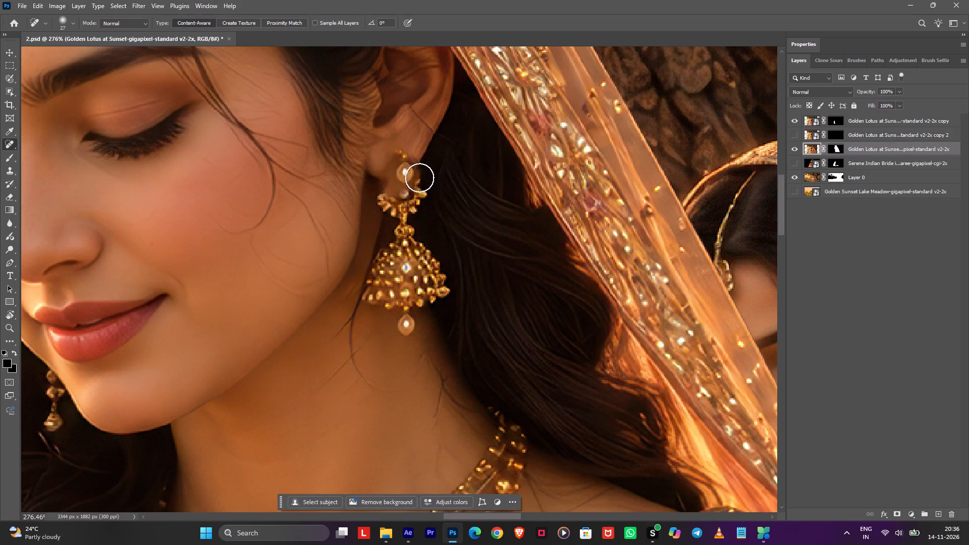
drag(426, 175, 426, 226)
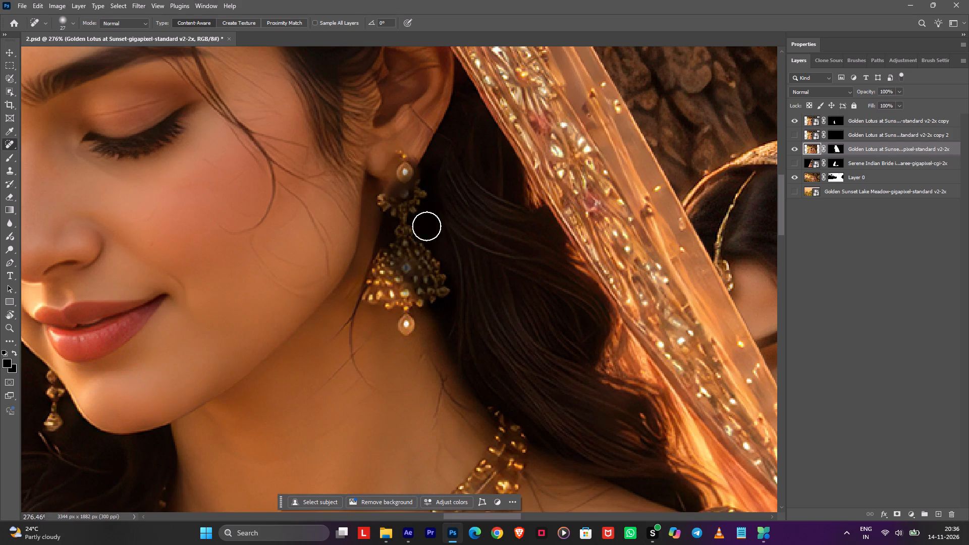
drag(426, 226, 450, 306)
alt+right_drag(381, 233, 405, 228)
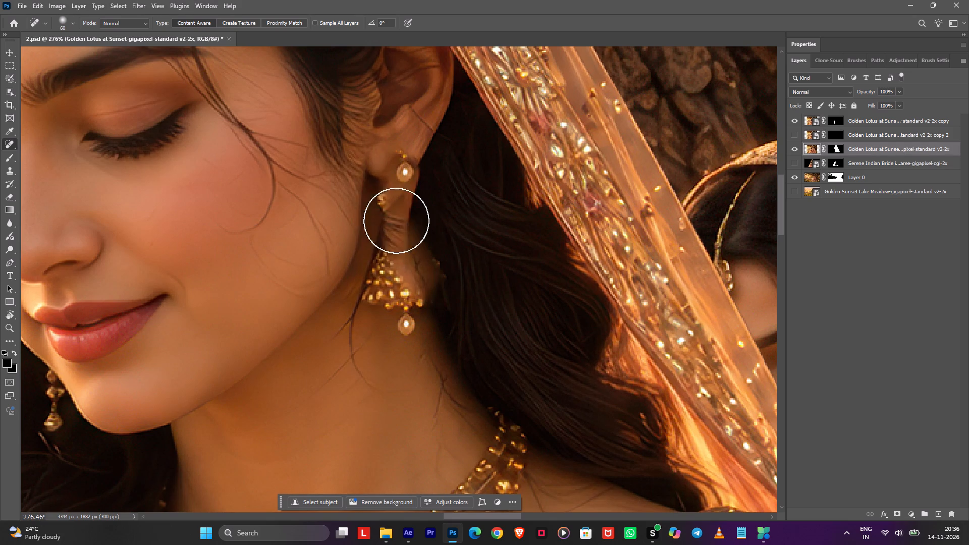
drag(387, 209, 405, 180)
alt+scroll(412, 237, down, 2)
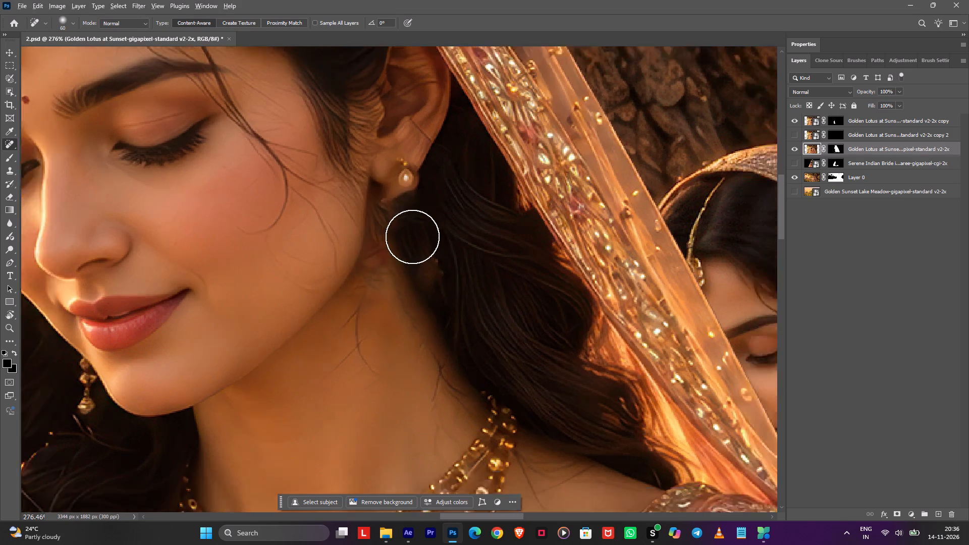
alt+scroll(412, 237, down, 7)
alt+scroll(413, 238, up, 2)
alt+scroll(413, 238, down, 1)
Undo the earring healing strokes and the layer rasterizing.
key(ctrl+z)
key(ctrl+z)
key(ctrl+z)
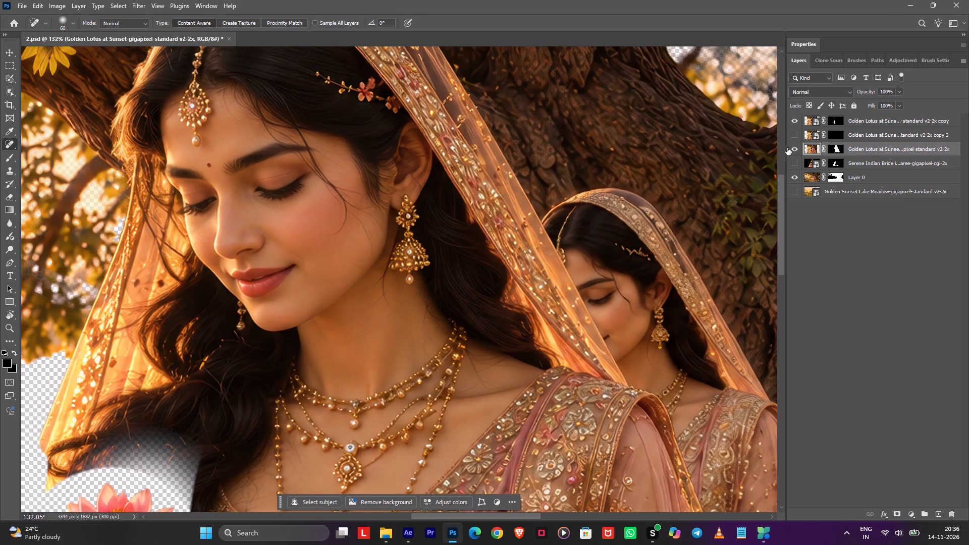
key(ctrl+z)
Hide Layer 0 and the top Golden Lotus copy layer to isolate the front lady.
click(795, 177)
click(794, 122)
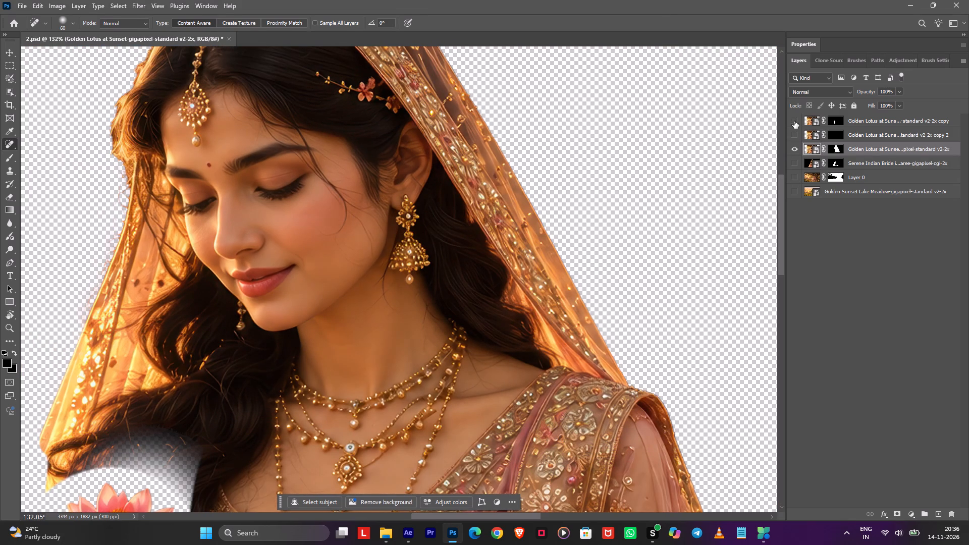
click(19, 0)
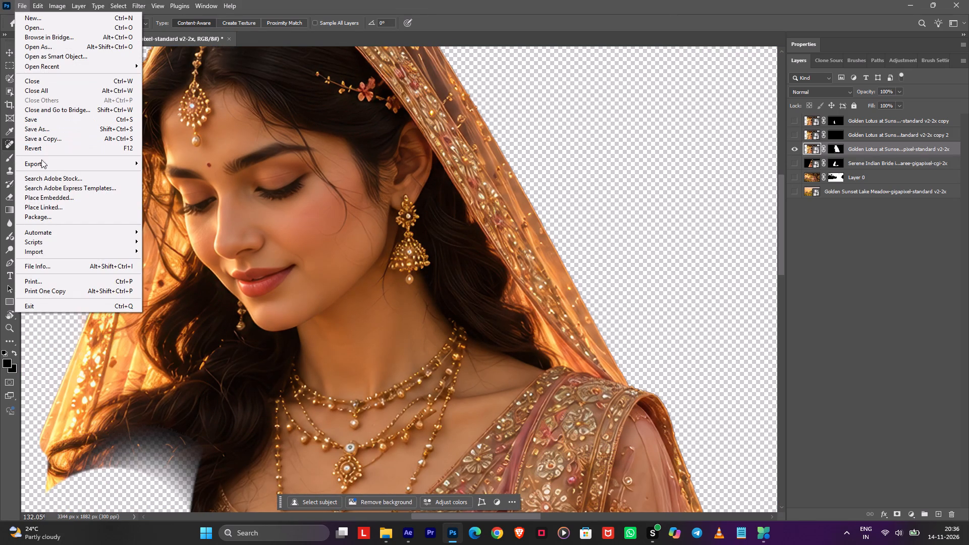
click(175, 160)
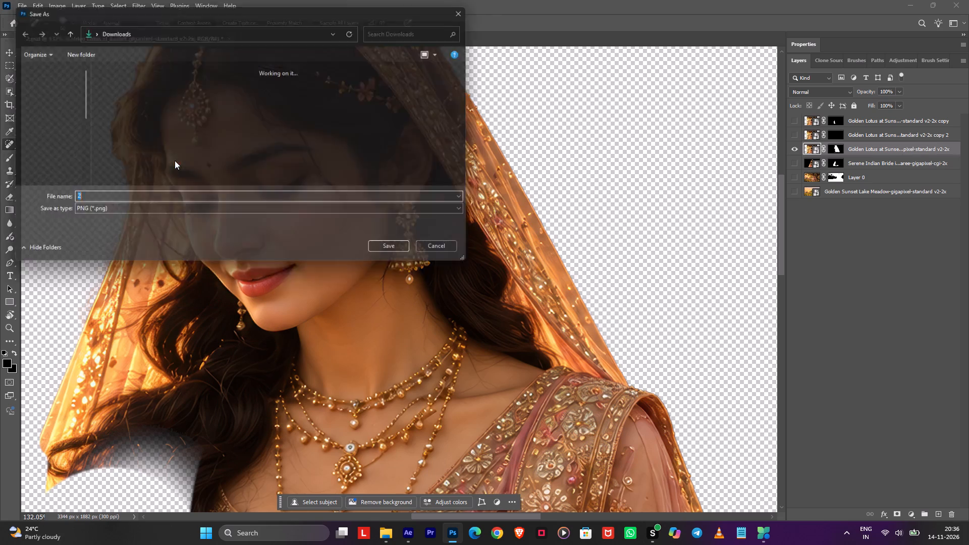
click(46, 101)
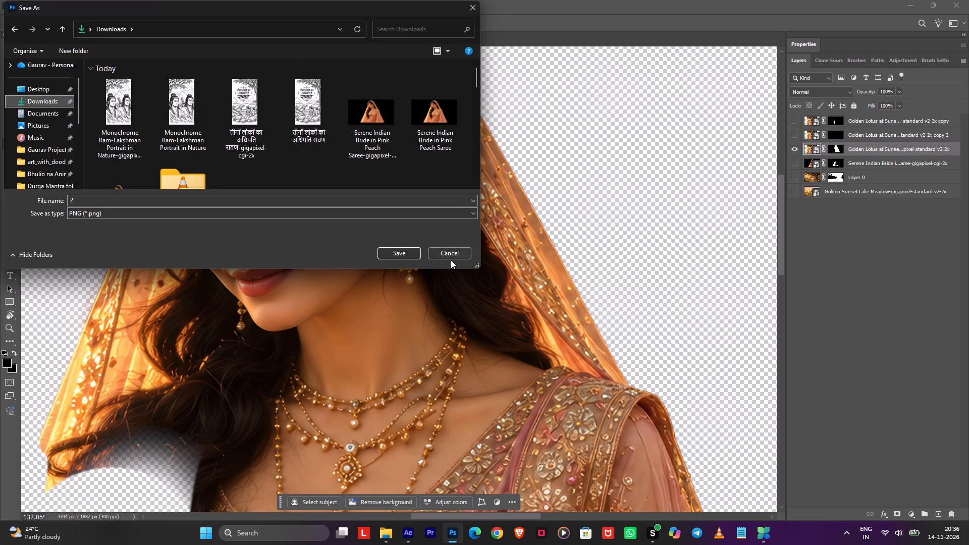
click(412, 256)
click(562, 268)
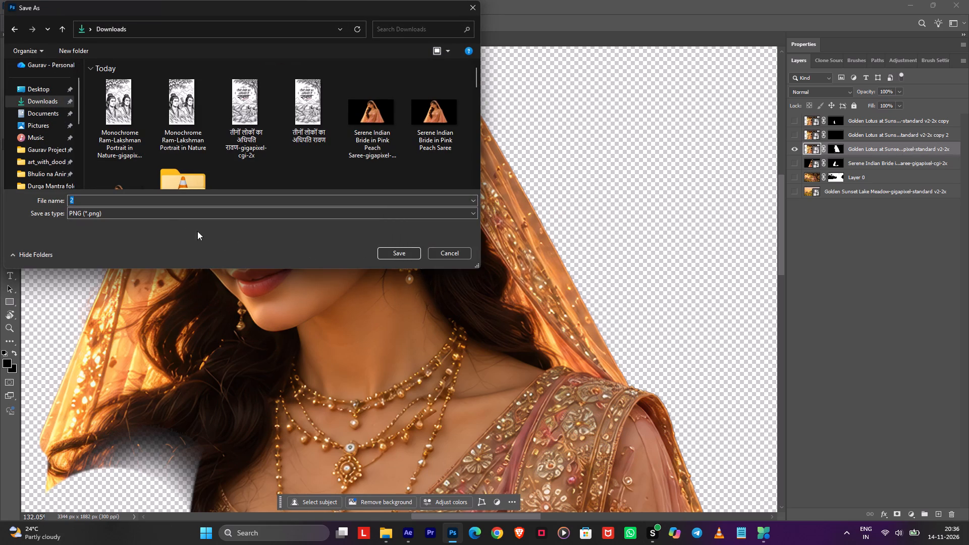
key(w)
click(104, 201)
key(w)
key(q)
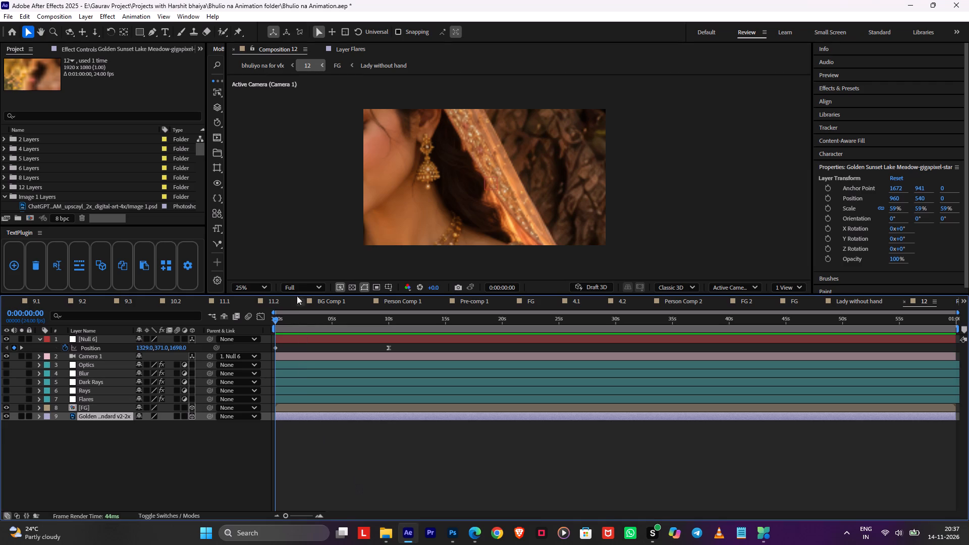
click(299, 288)
click(302, 355)
click(285, 438)
Play back the transition into layer 12 in the bhuliyo na for vfx composition, starting at 1:02:14:05.
key(Tab)
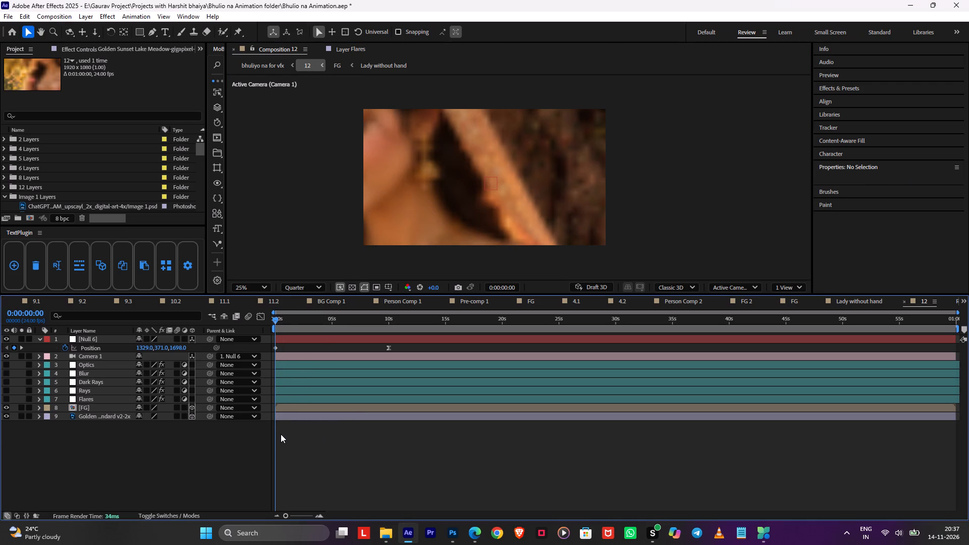
click(234, 431)
alt+scroll(505, 374, down, 2)
click(505, 374)
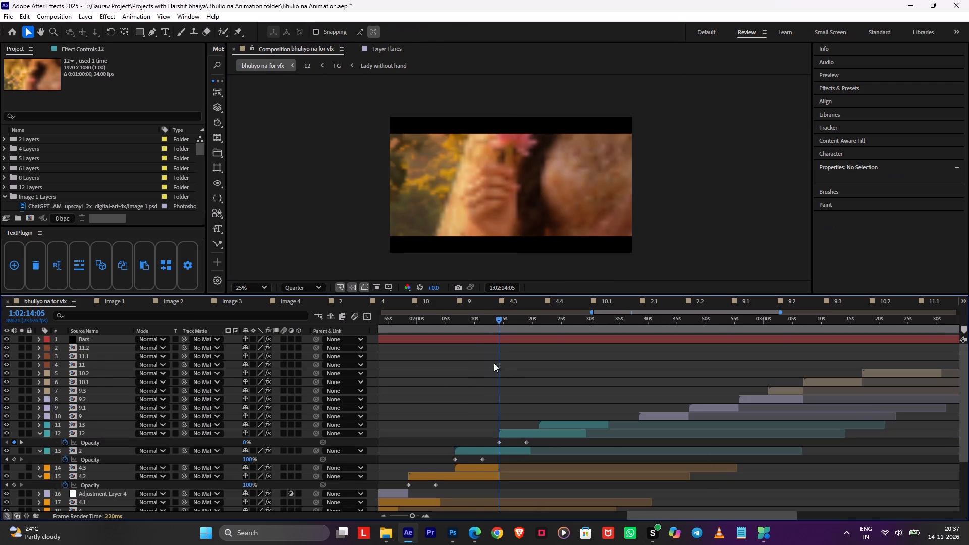
click(479, 319)
alt+scroll(487, 358, up, 2)
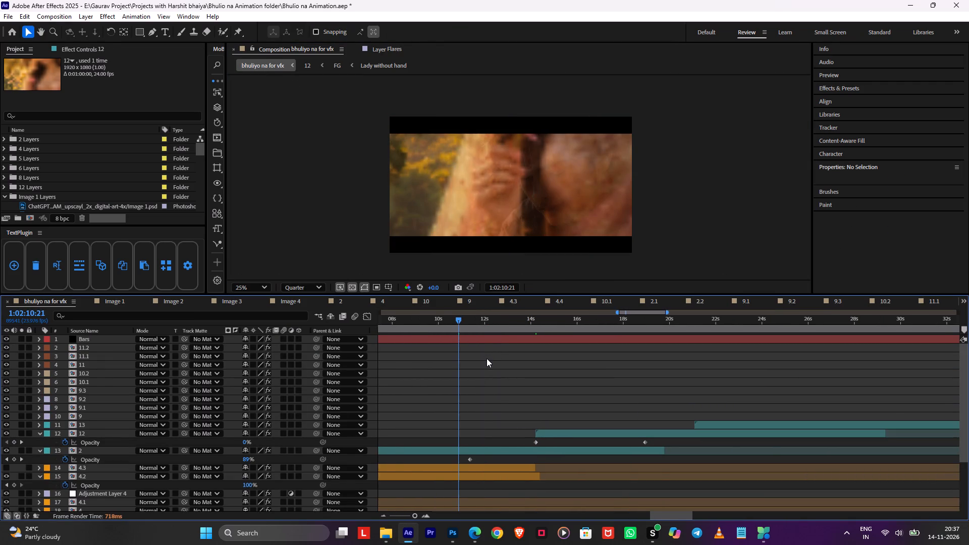
drag(459, 318, 536, 341)
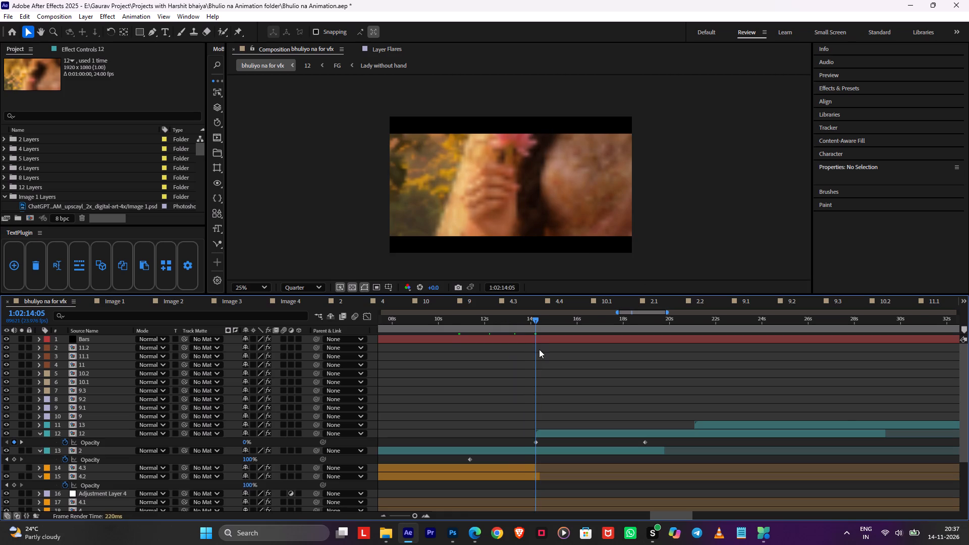
key(space)
alt+scroll(542, 365, up, 2)
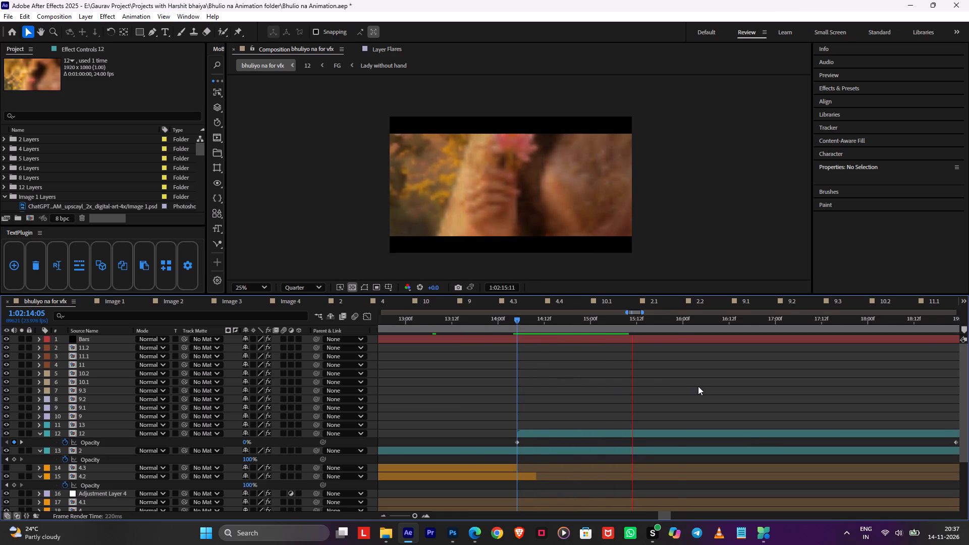
alt+scroll(700, 386, down, 1)
middle_drag(758, 392, 571, 392)
key(space)
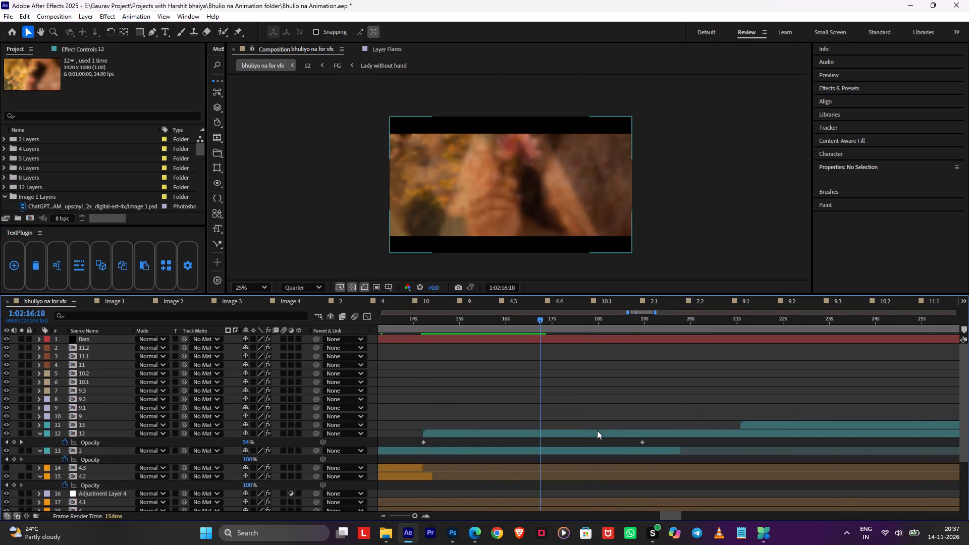
In composition 12, copy Null 6's first Position keyframe and paste it at 0:00:10:00.
double_click(597, 430)
drag(398, 325, 391, 325)
drag(291, 348, 289, 348)
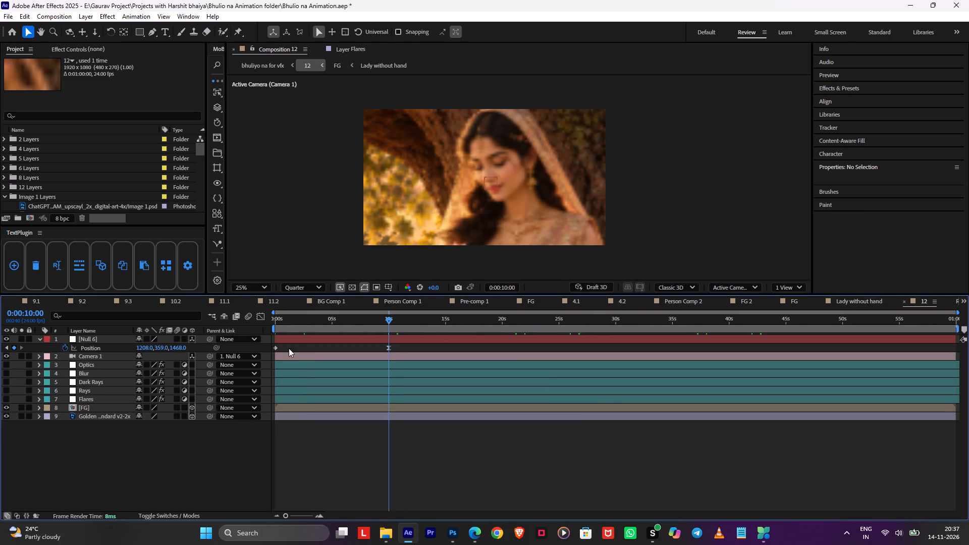
drag(289, 348, 271, 351)
key(ctrl+c)
key(ctrl+v)
click(286, 428)
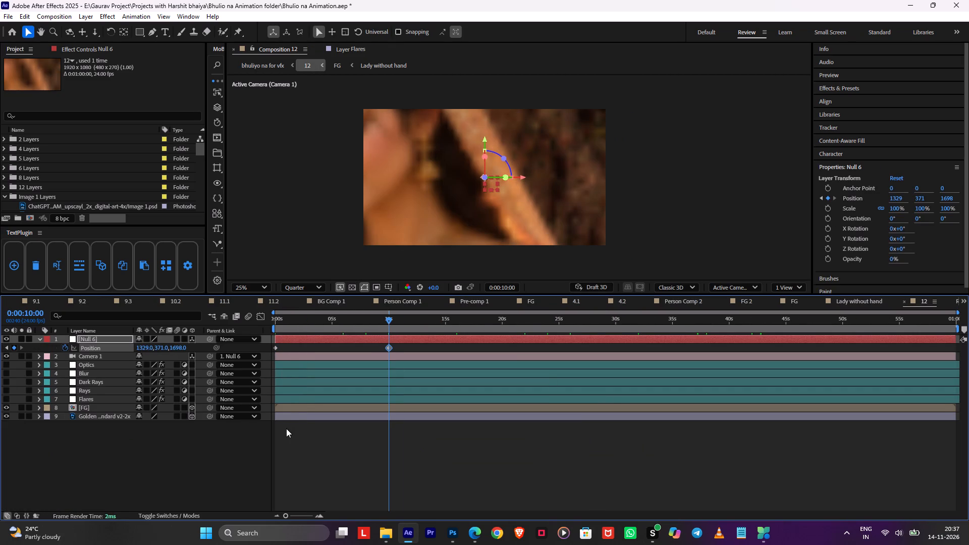
Set Null 6's Position at 0:00:10:00 to 1302, 350, 1758.
drag(145, 348, 134, 344)
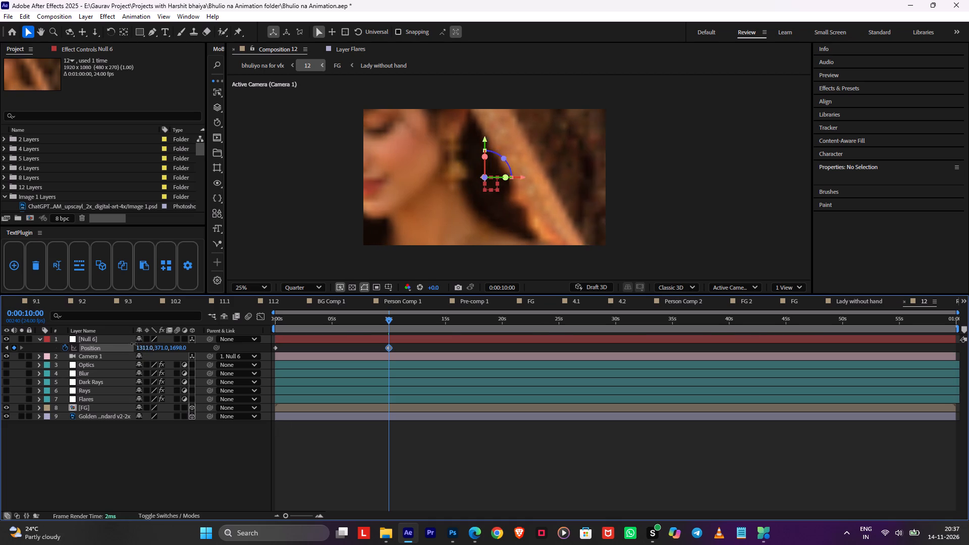
drag(134, 344, 140, 344)
drag(181, 347, 216, 347)
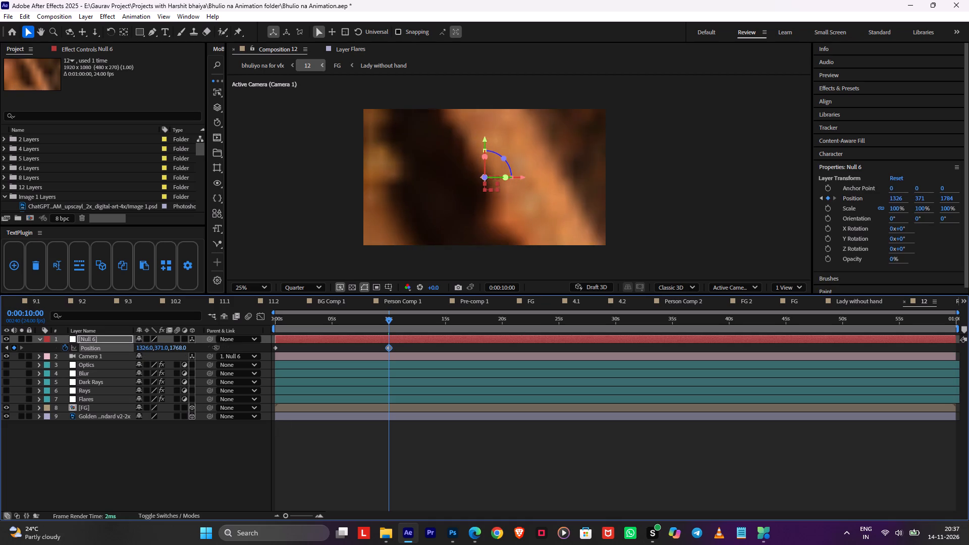
drag(216, 347, 211, 347)
drag(148, 346, 136, 346)
drag(158, 347, 147, 347)
Copy Null 6's 10-second Position keyframe to 0:00:00:00 and set its Y value there to 339.
drag(292, 324, 285, 324)
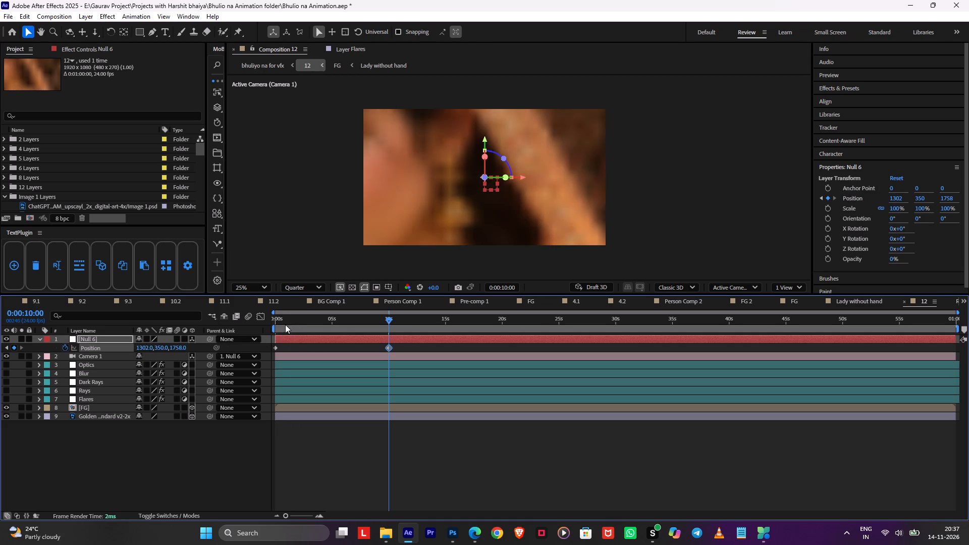
drag(285, 324, 241, 328)
key(ctrl+c)
key(ctrl+v)
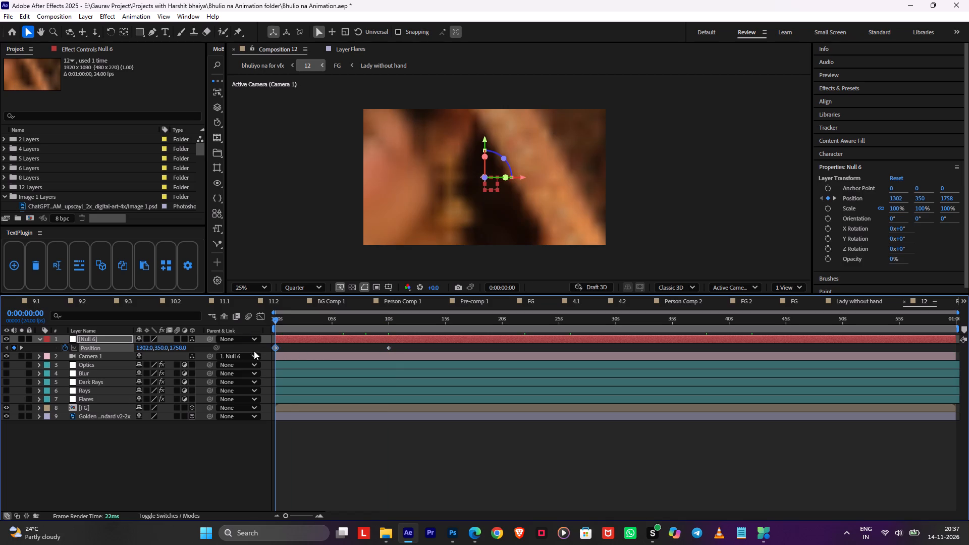
drag(156, 347, 153, 348)
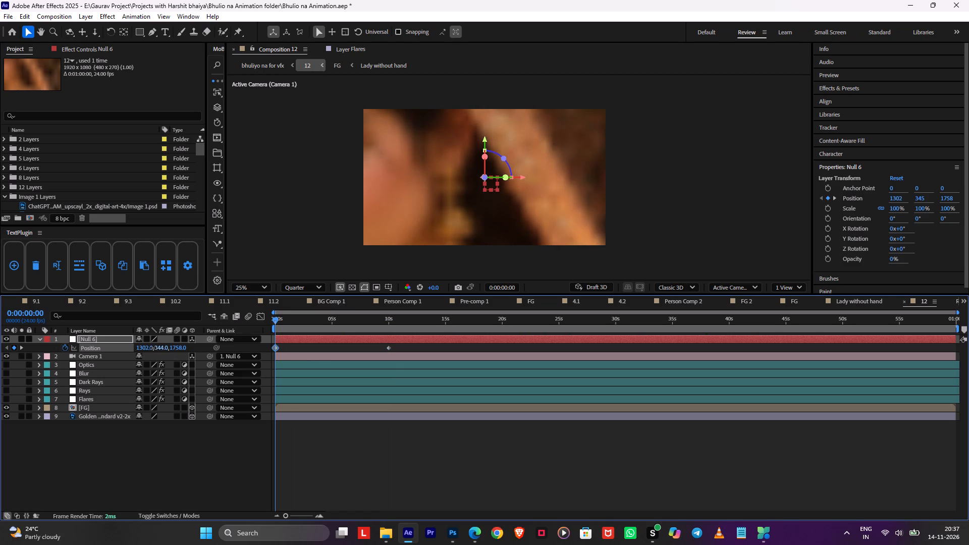
drag(153, 348, 150, 348)
Preview the camera move and shift Null 6's last Position keyframe to 0:00:08:16.
key(space)
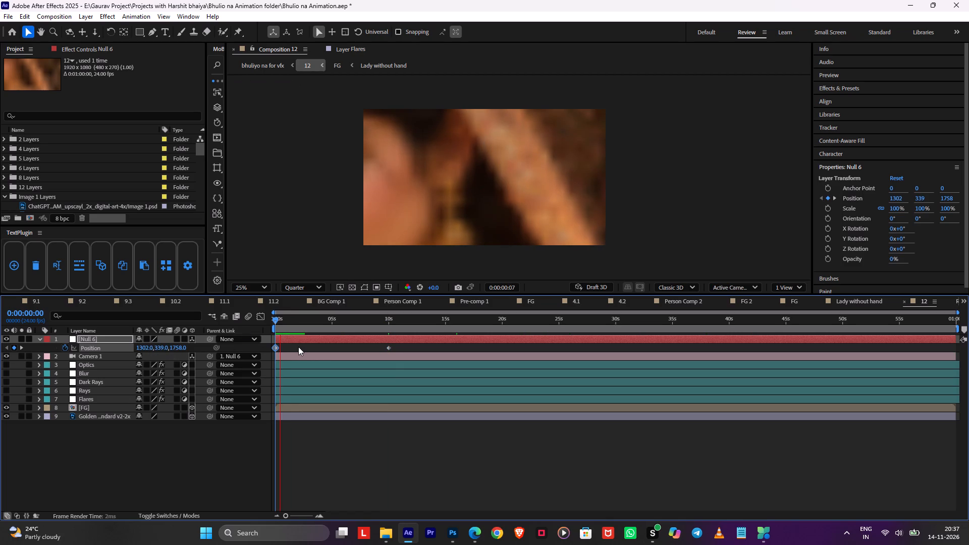
drag(328, 324, 334, 324)
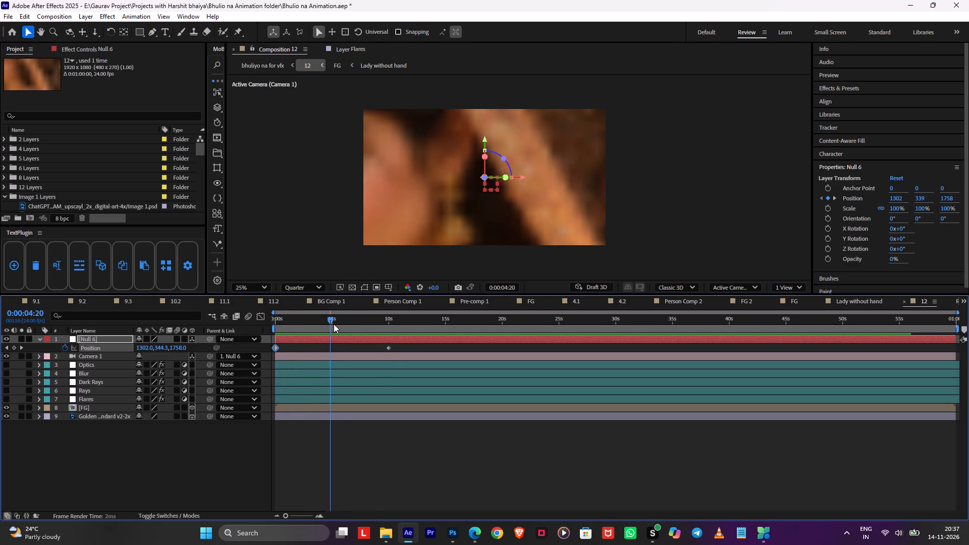
drag(334, 324, 373, 327)
drag(388, 349, 378, 350)
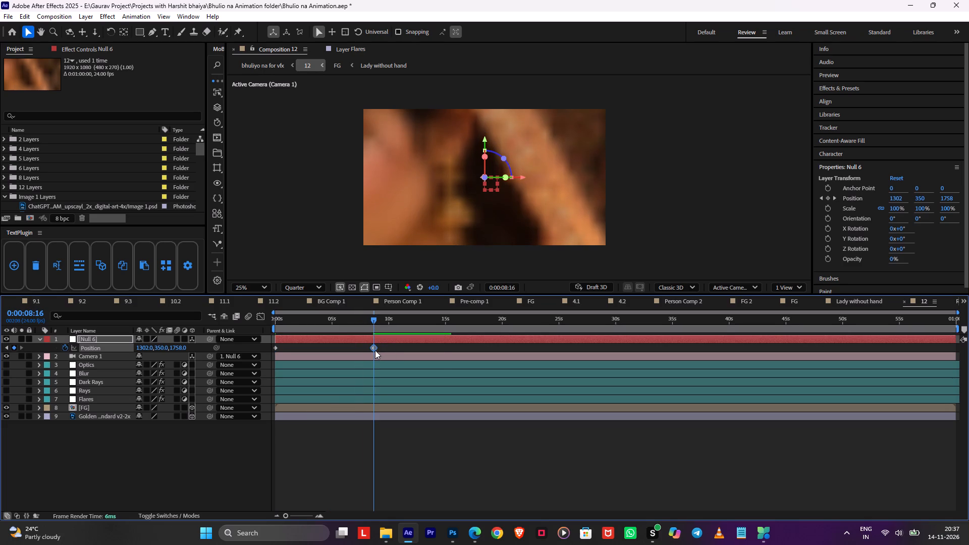
Return to the bhuliyo na for vfx composition and save the project.
key(Tab)
click(323, 348)
key(ctrl+s)
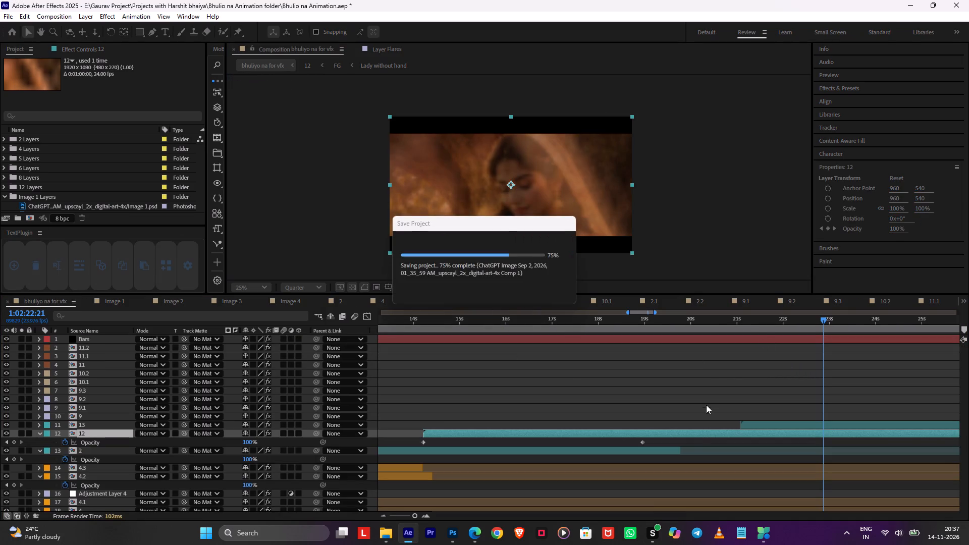
In composition 12, set the preview resolution to Full and Null 6's Position Y to 363 at 0:00:08:16.
double_click(693, 437)
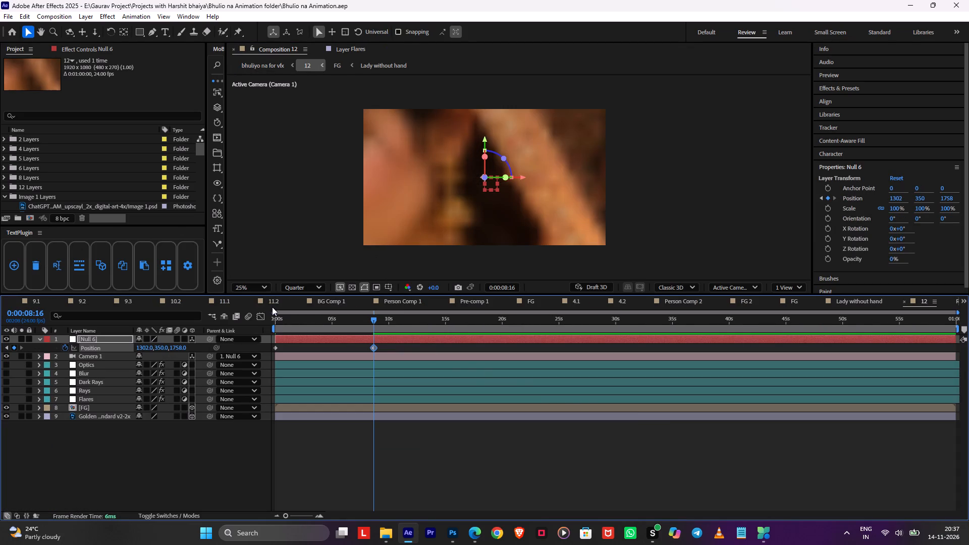
click(306, 290)
click(303, 320)
drag(342, 319, 333, 321)
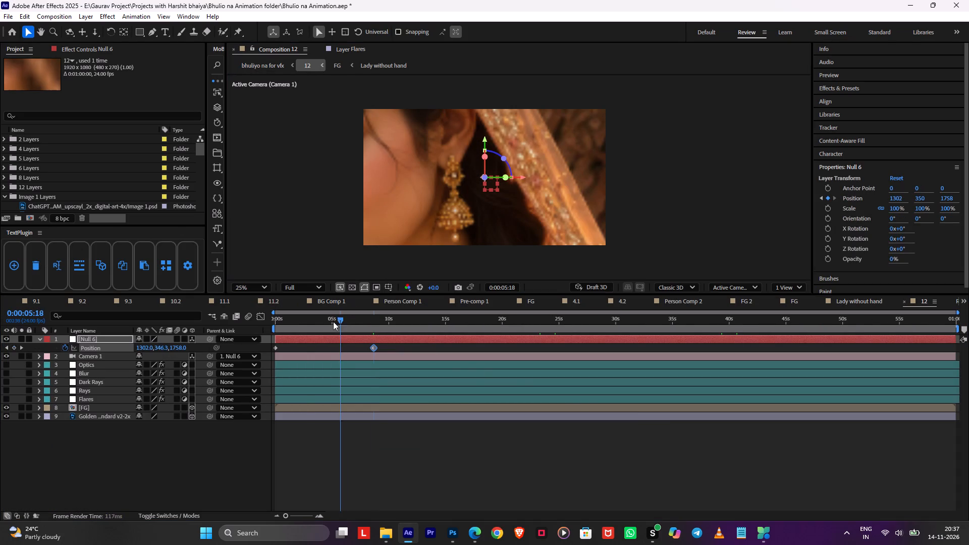
drag(333, 321, 370, 341)
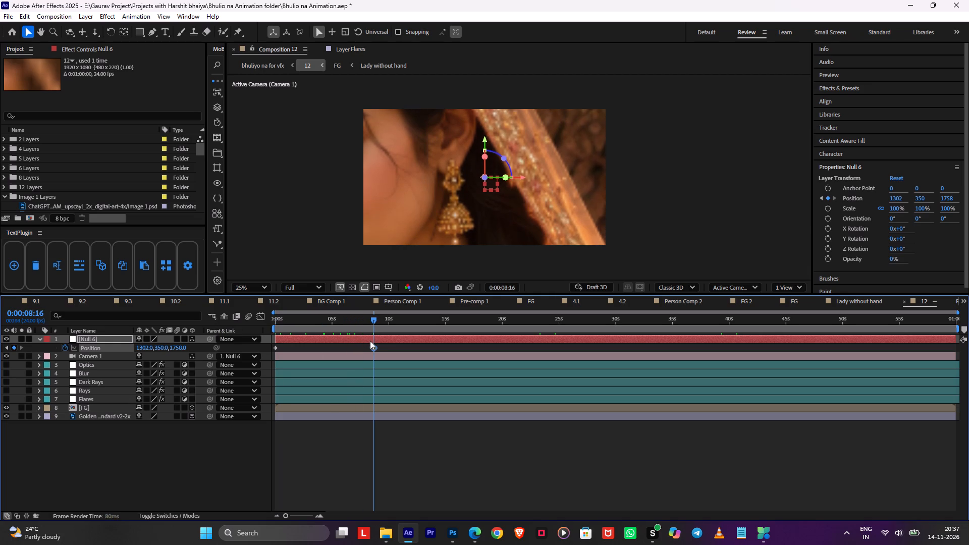
drag(370, 341, 372, 342)
click(163, 349)
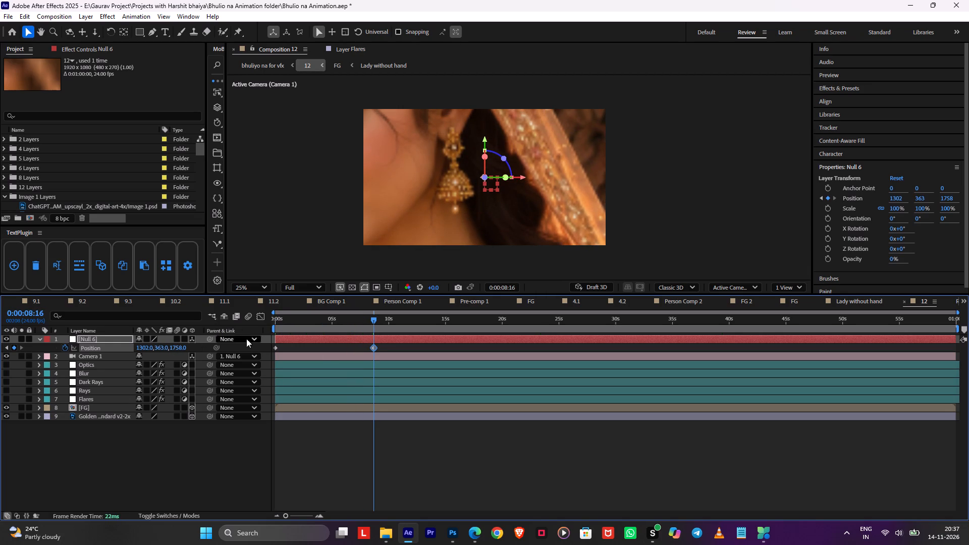
Apply Easy Ease to Null 6's Position keyframe at 0:00:08:16 and preview the move from the start.
drag(299, 328, 234, 329)
key(F9)
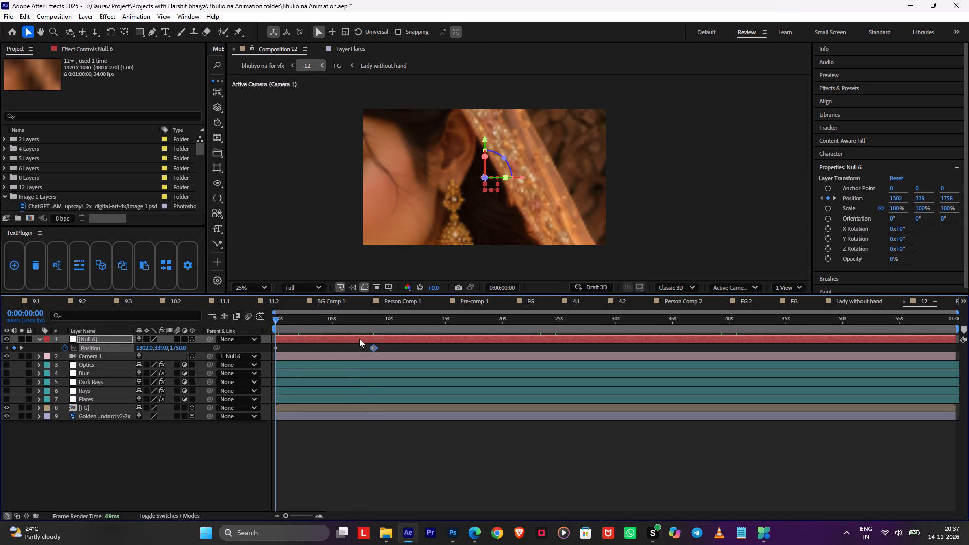
key(space)
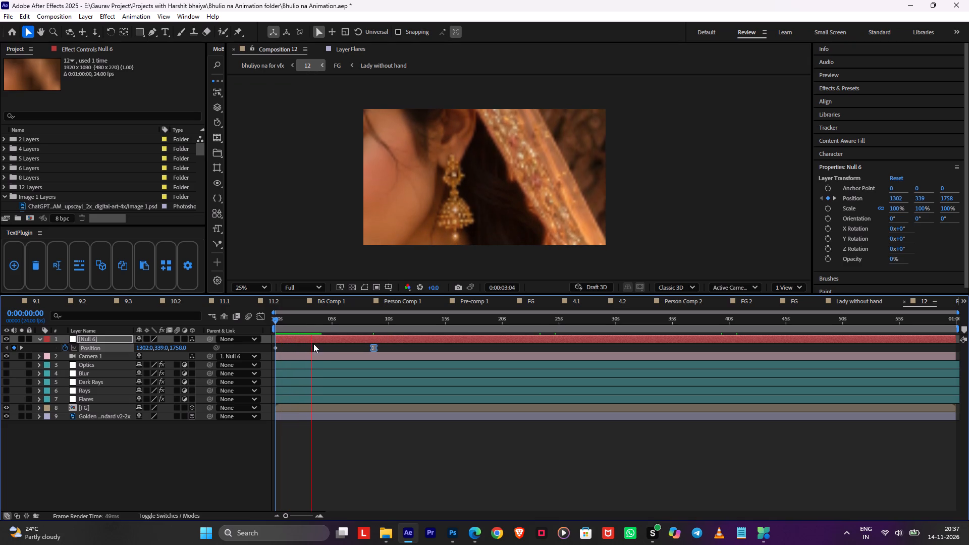
click(319, 345)
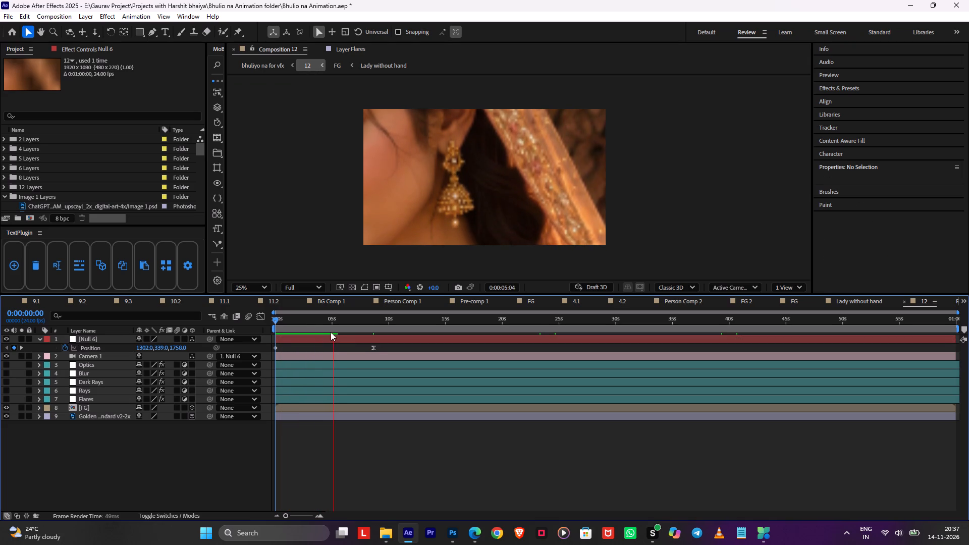
key(space)
drag(340, 322, 237, 326)
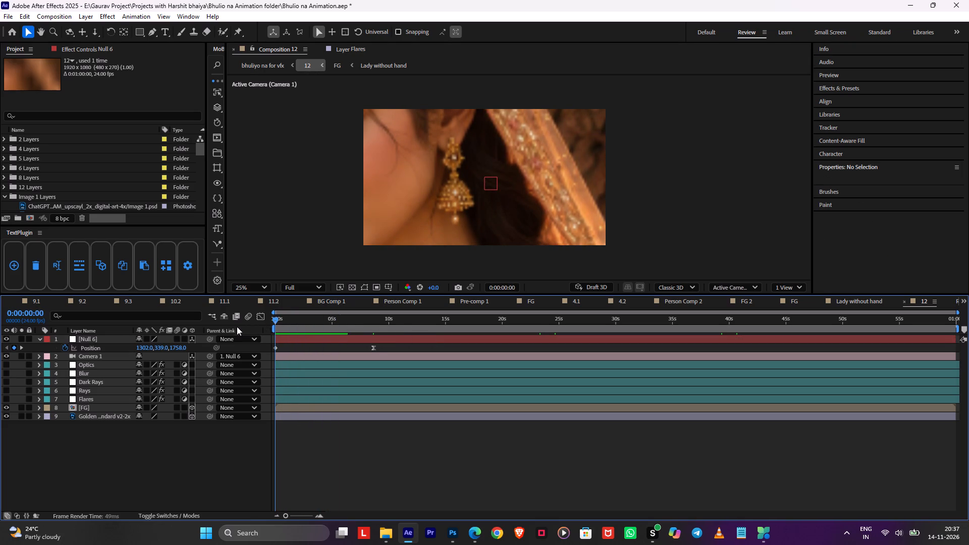
drag(237, 326, 236, 327)
Return to the bhuliyo na for vfx composition, set the time to 1:02:13:19 and save the project.
key(Tab)
click(191, 332)
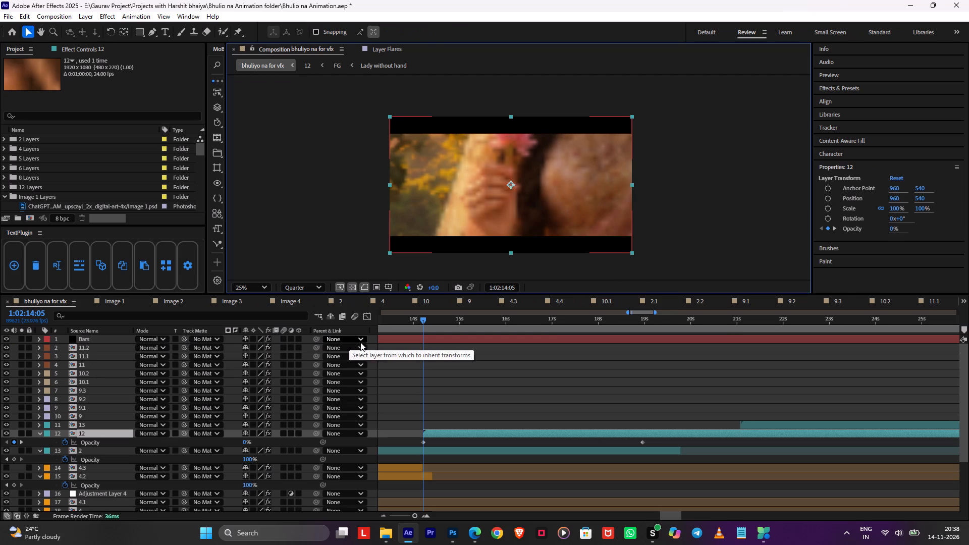
click(428, 356)
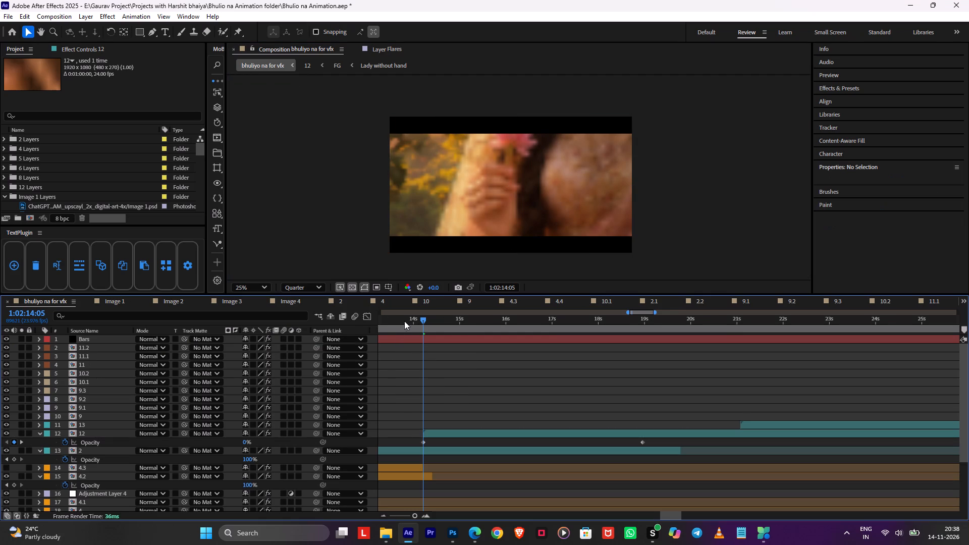
click(404, 321)
key(ctrl+s)
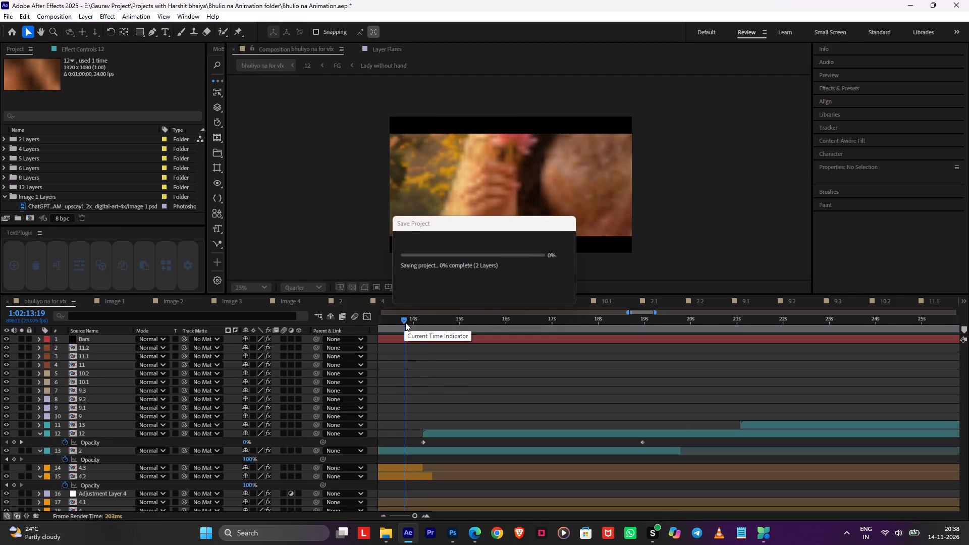
Preview the bhuliyo na for vfx composition from 1:02:13:19 through the transition into layer 13.
click(413, 368)
key(space)
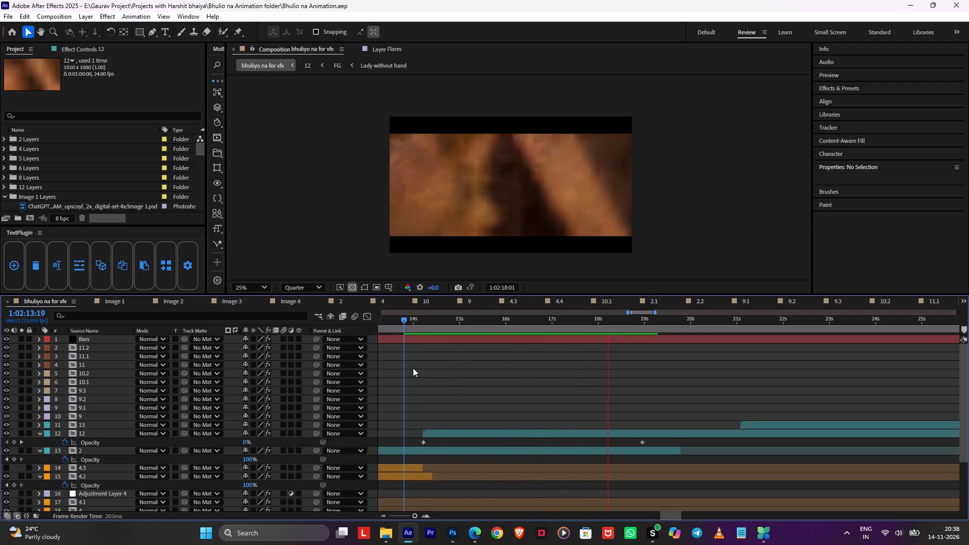
middle_drag(759, 382, 757, 383)
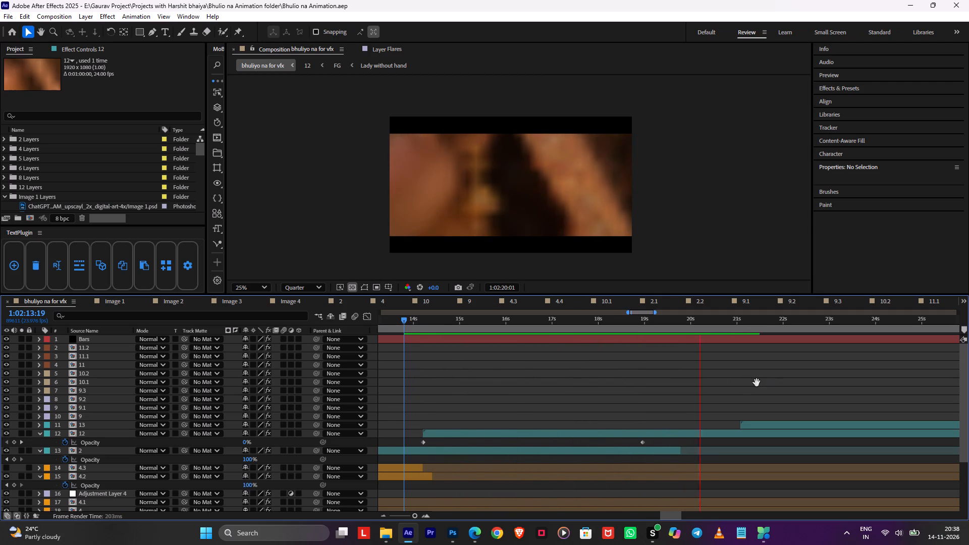
middle_drag(757, 383, 642, 387)
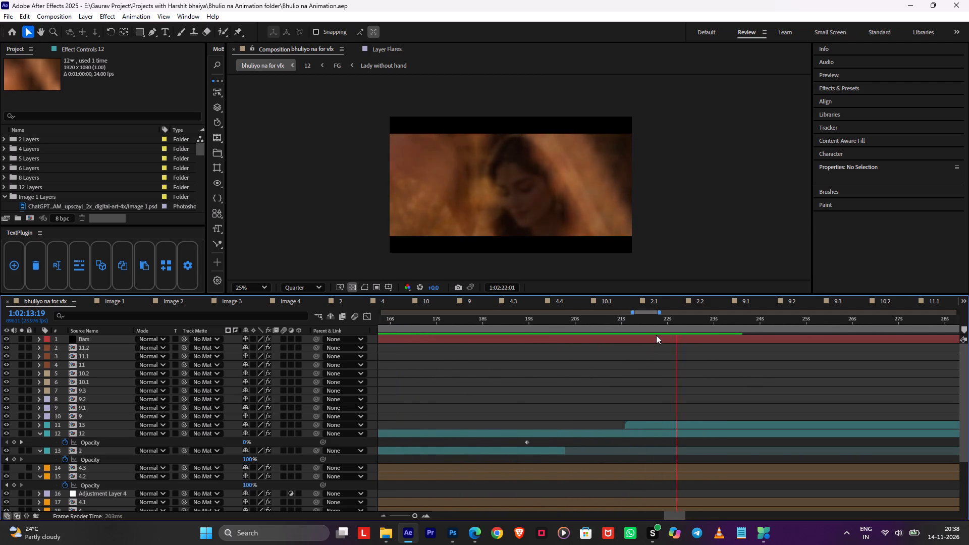
Open composition 13 and set Null 6's Position Y to 341 and Z to 1546 at 0:00:00:00.
drag(637, 325, 629, 323)
double_click(637, 421)
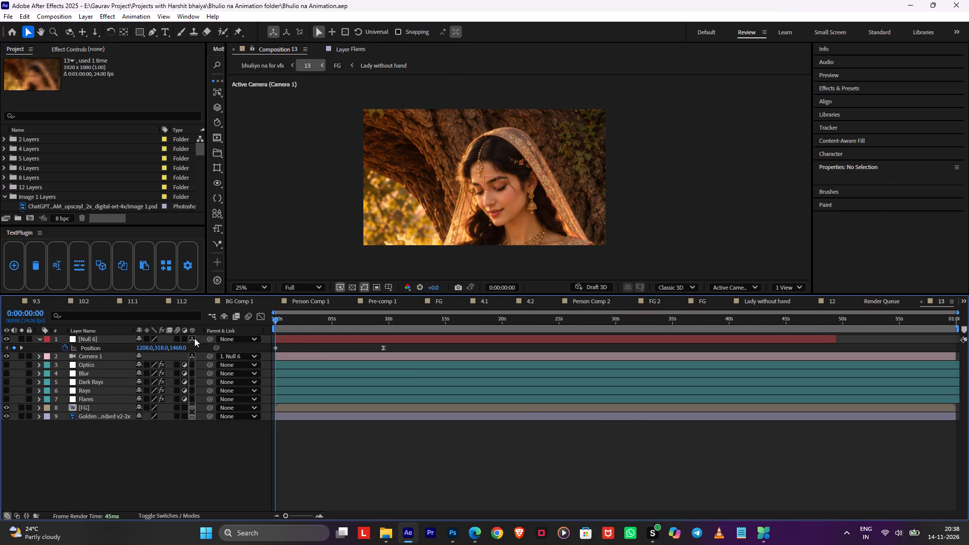
drag(177, 347, 214, 345)
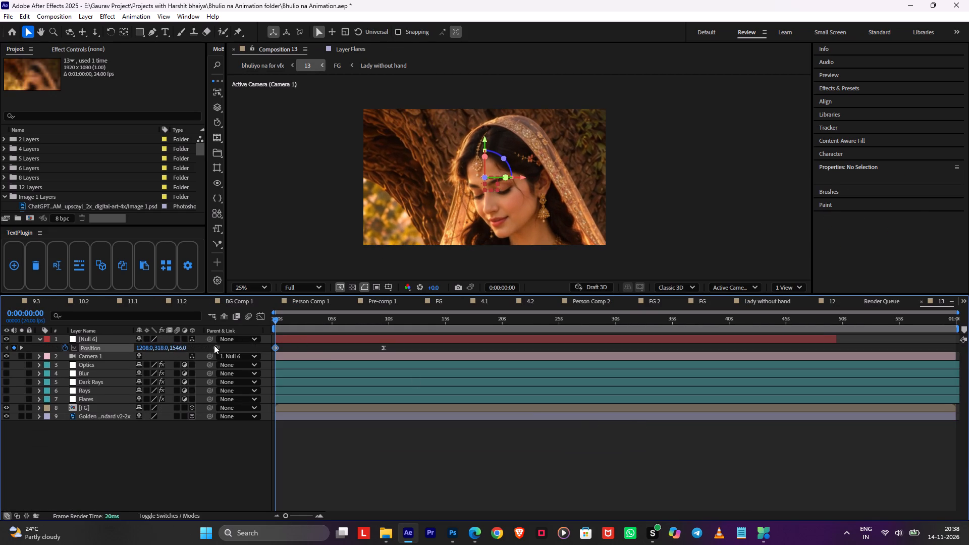
drag(166, 347, 177, 347)
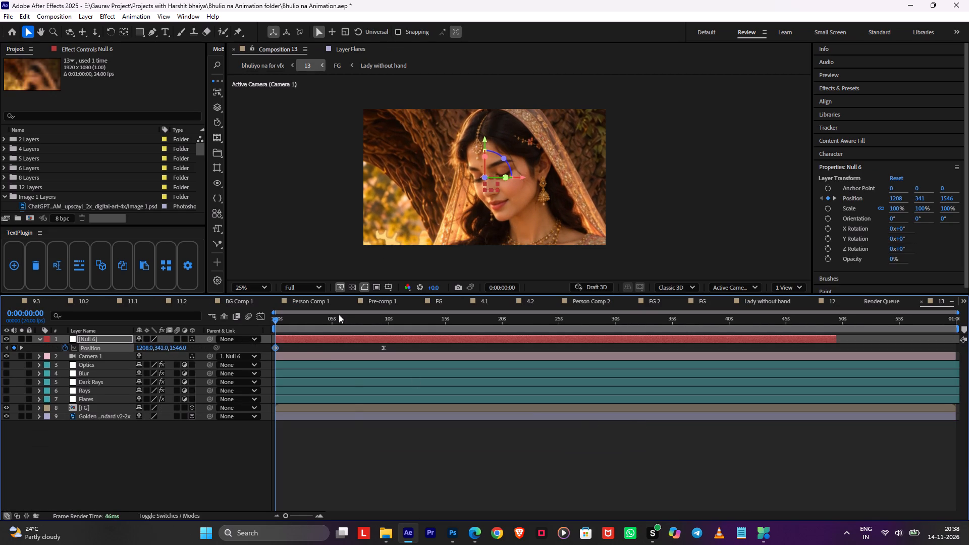
Set Null 6's Position Z to 1334 at the 0:00:09:14 keyframe and apply Easy Ease to it.
drag(341, 320, 360, 323)
drag(379, 321, 383, 323)
drag(185, 349, 126, 356)
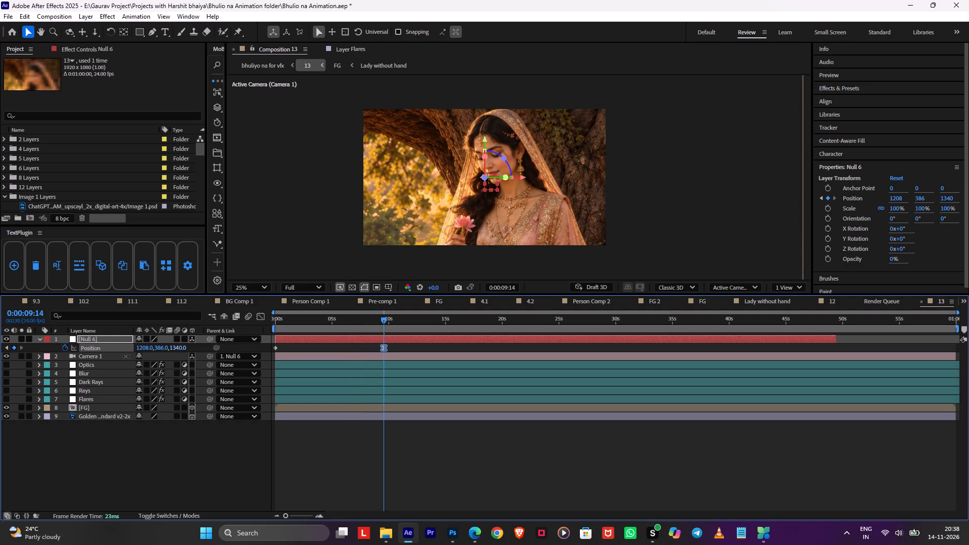
drag(126, 356, 125, 357)
key(F9)
Return to the bhuliyo na for vfx composition, preview it from 1:02:07:00 and save the project.
click(363, 452)
key(Tab)
click(296, 449)
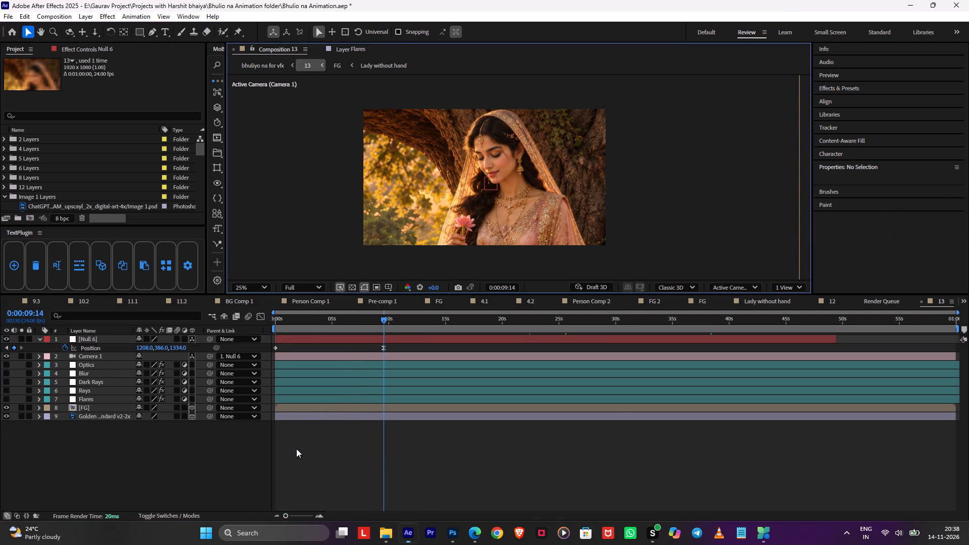
alt+scroll(593, 369, down, 2)
drag(696, 323, 562, 333)
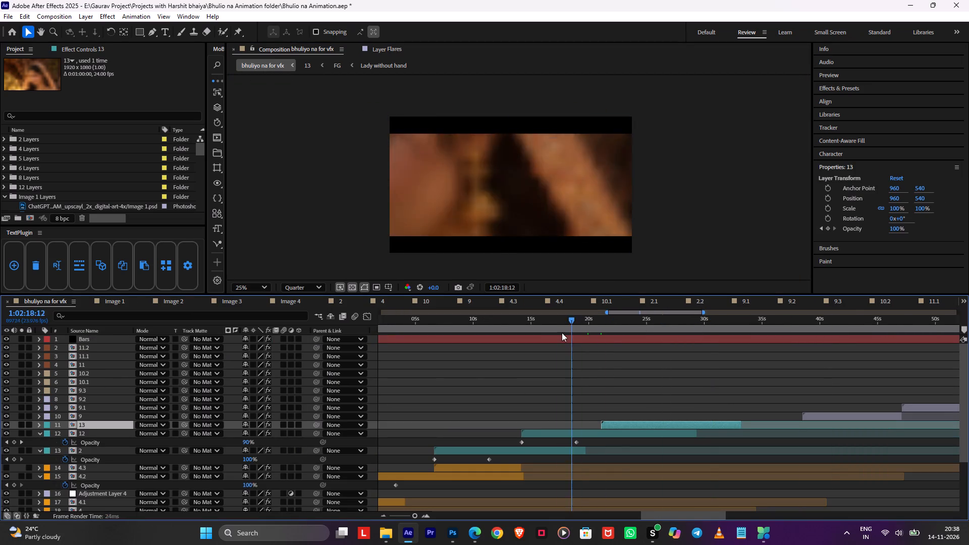
drag(562, 333, 438, 356)
key(space)
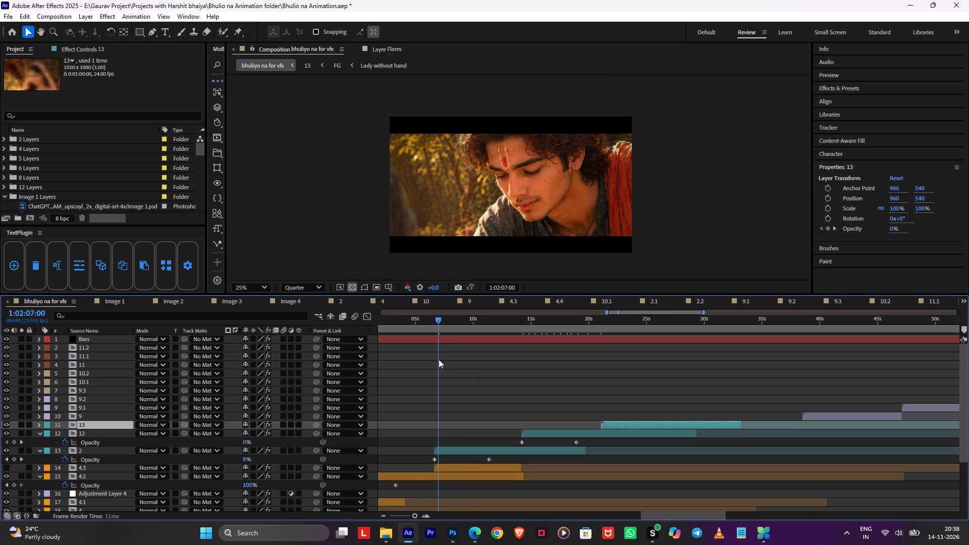
key(ctrl+s)
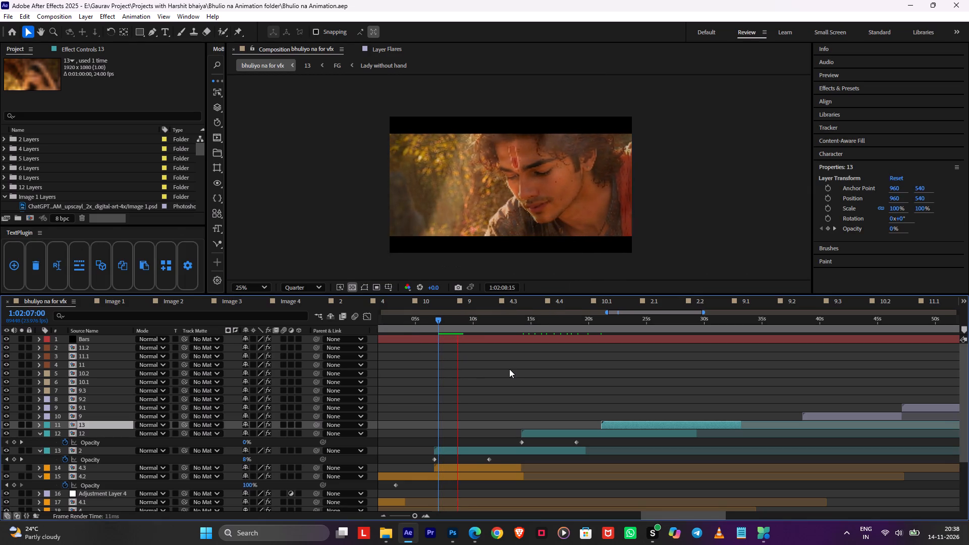
middle_drag(503, 371, 456, 382)
click(464, 370)
drag(446, 323, 437, 323)
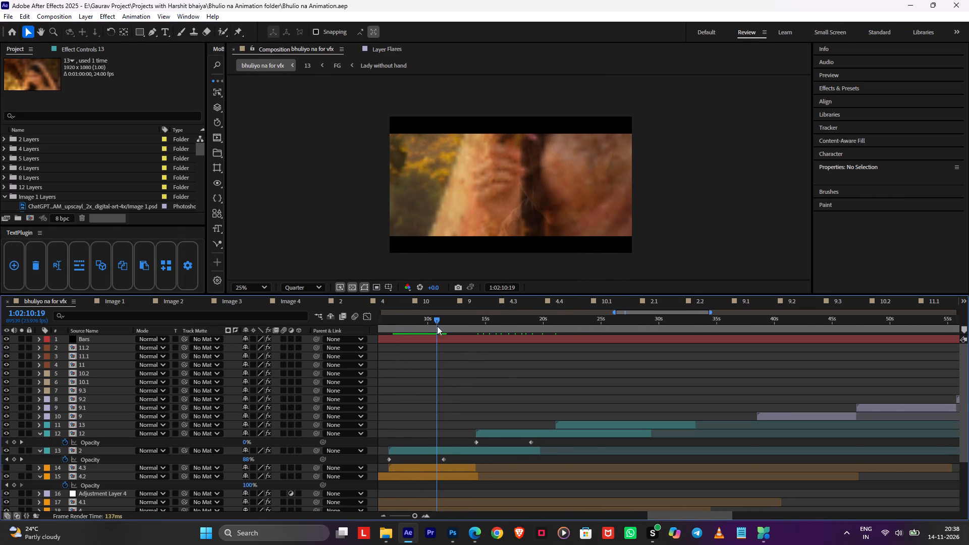
Run a PC boost in Microsoft PC Manager to free memory, then go back to the composition.
click(757, 532)
click(809, 329)
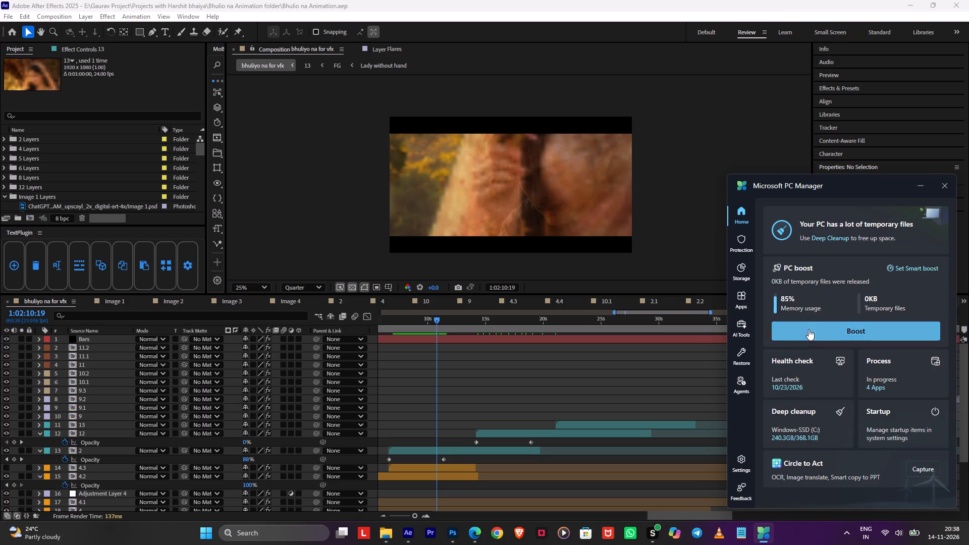
click(591, 349)
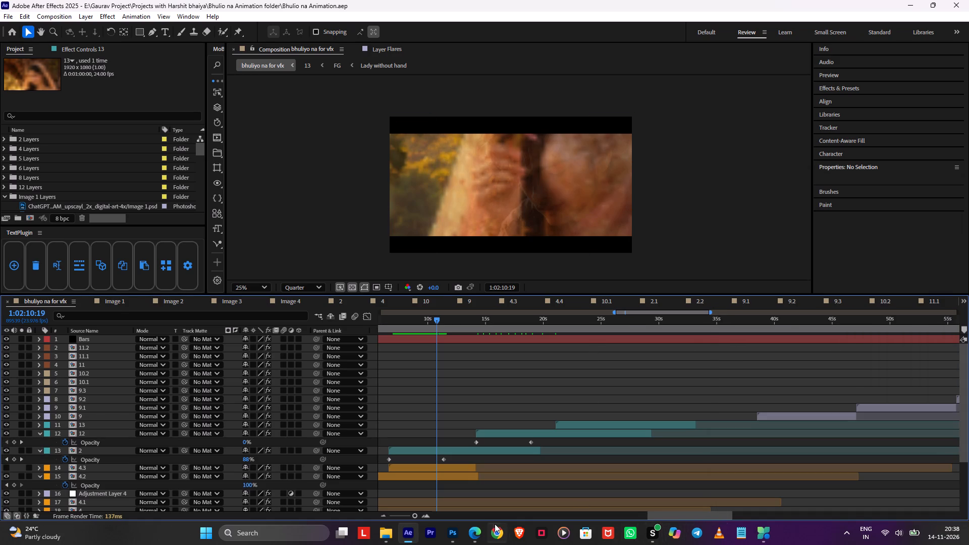
Switch to Edge, open the earring-free lady image in the ChatGPT chat and save it to the computer.
click(471, 533)
click(503, 204)
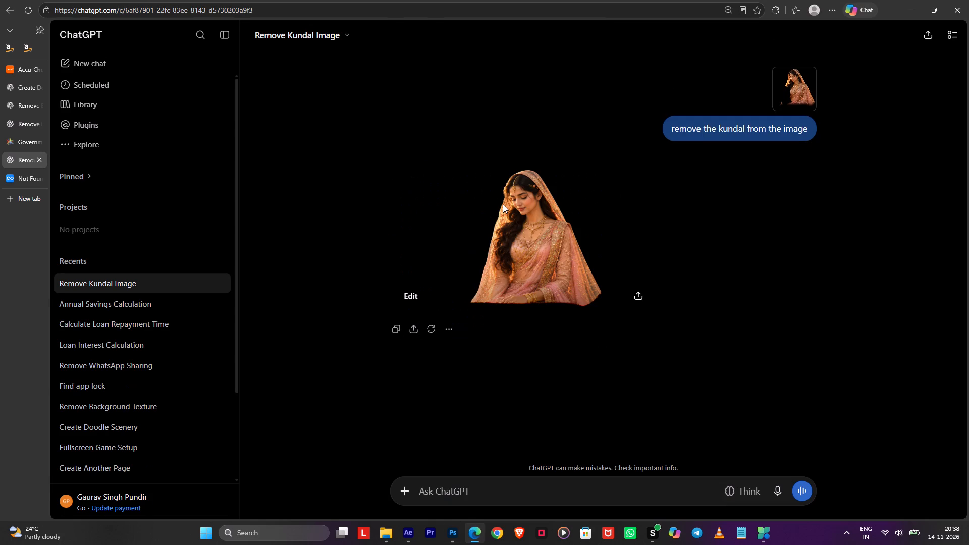
click(775, 35)
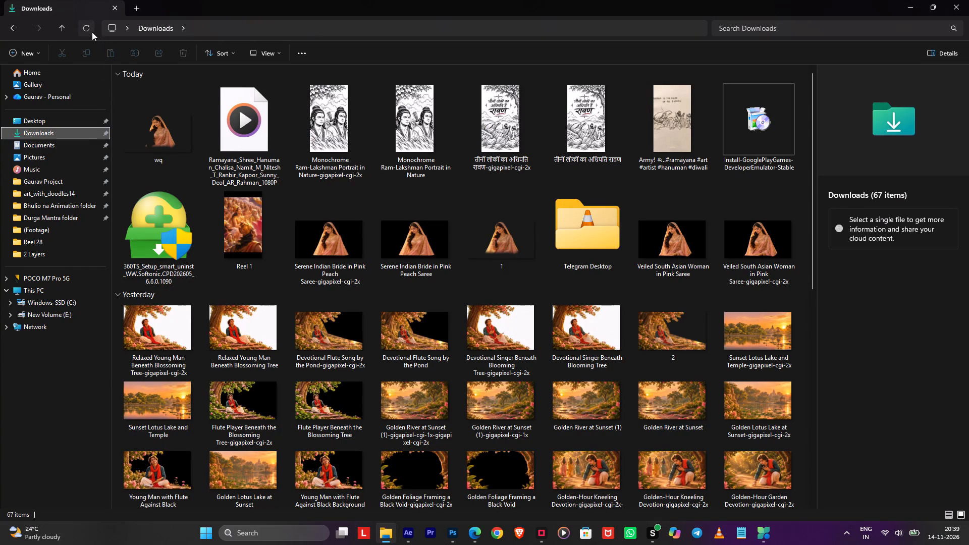
click(152, 117)
drag(137, 120, 349, 237)
key(alt+Tab)
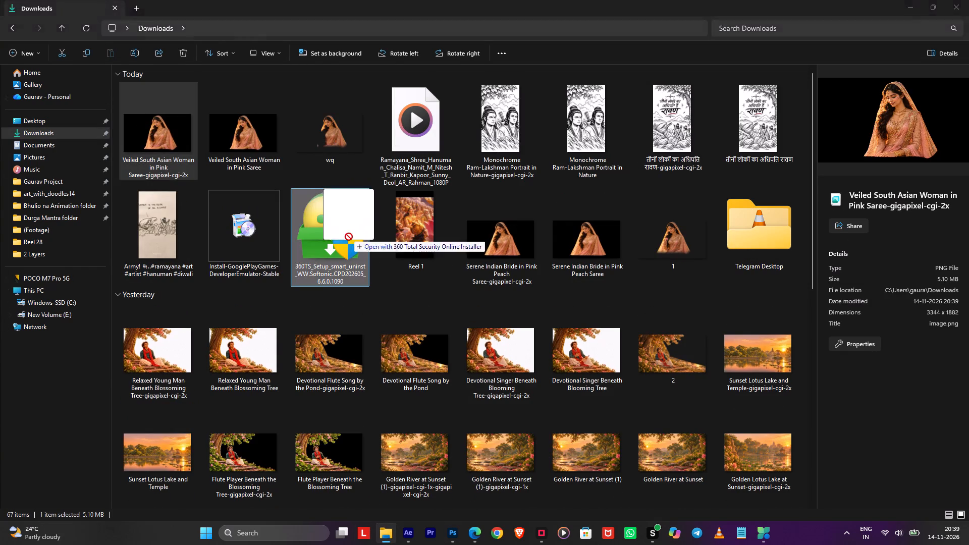
drag(349, 237, 312, 347)
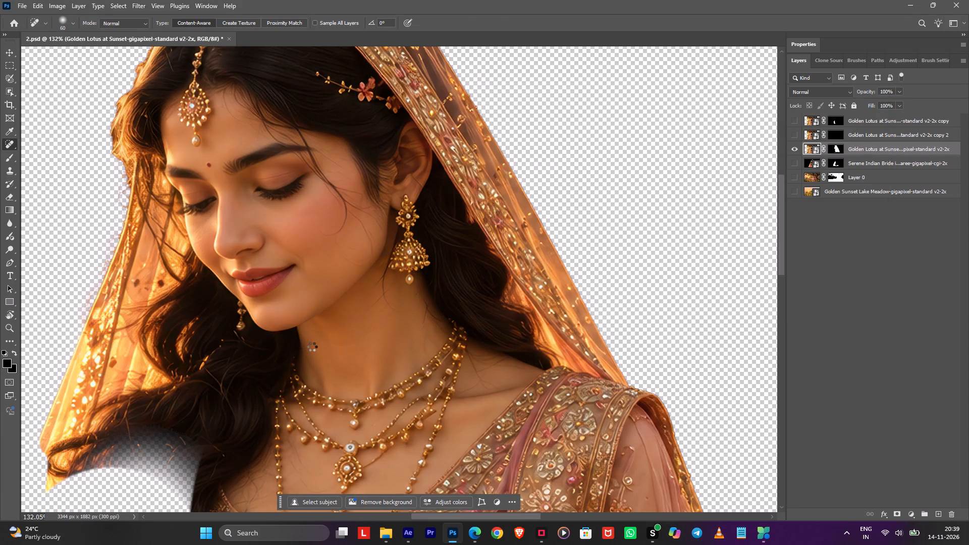
Move the placed lady image down over the canvas to cover the existing figure and commit the placement.
alt+scroll(312, 347, down, 4)
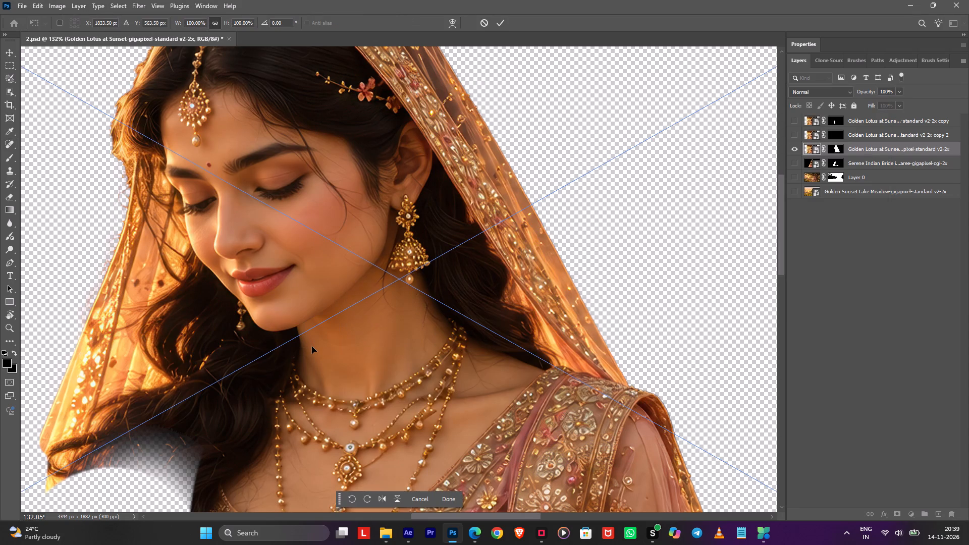
alt+scroll(312, 347, down, 7)
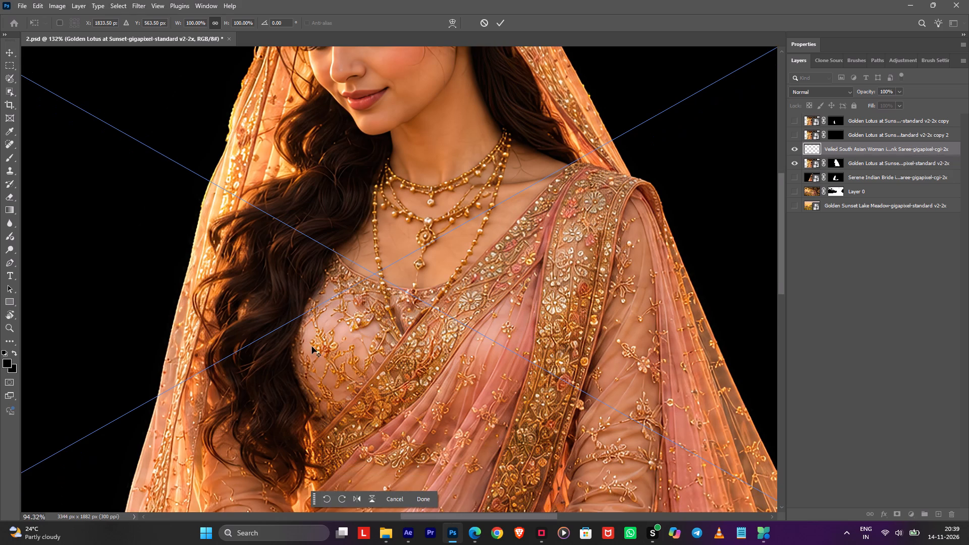
alt+scroll(312, 347, down, 10)
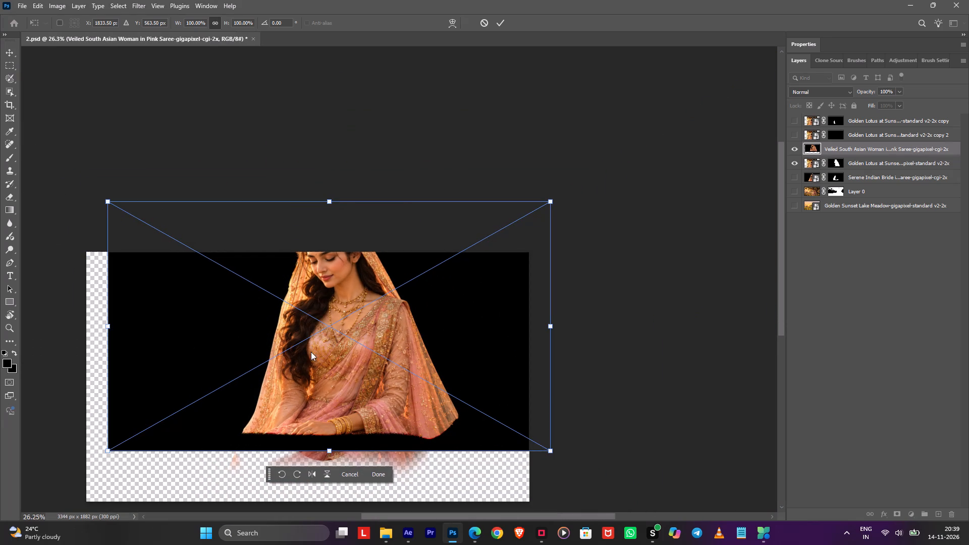
drag(322, 365, 309, 391)
drag(318, 369, 306, 390)
drag(314, 375, 314, 377)
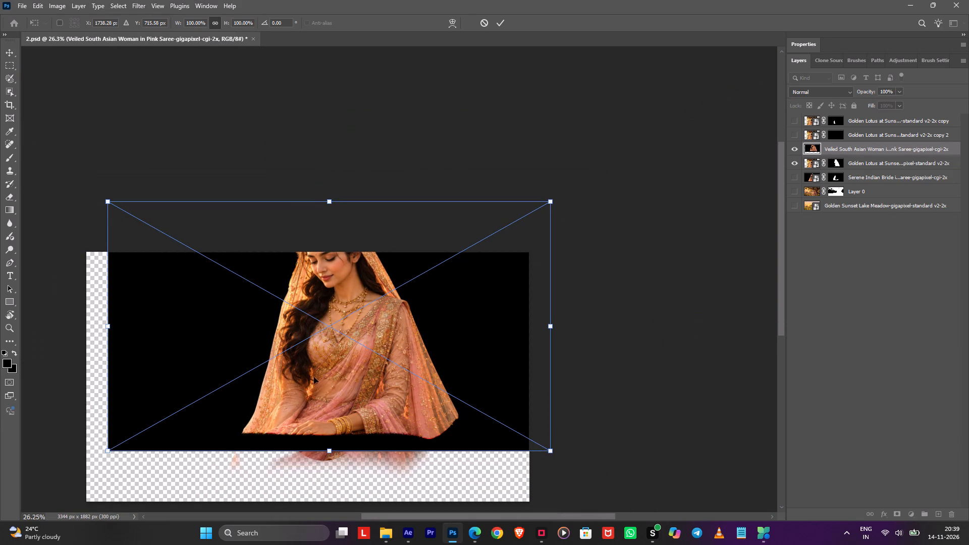
drag(314, 377, 303, 407)
click(863, 299)
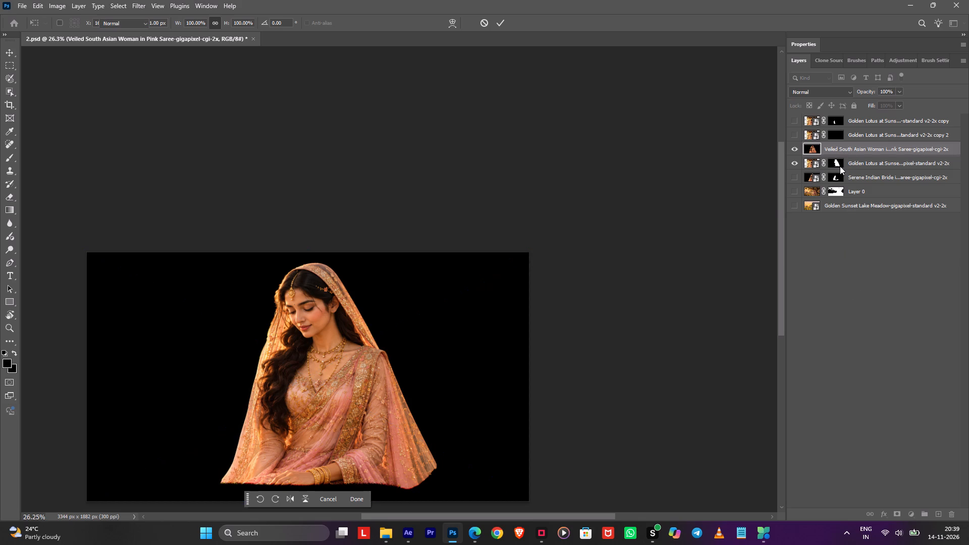
alt+scroll(322, 325, up, 13)
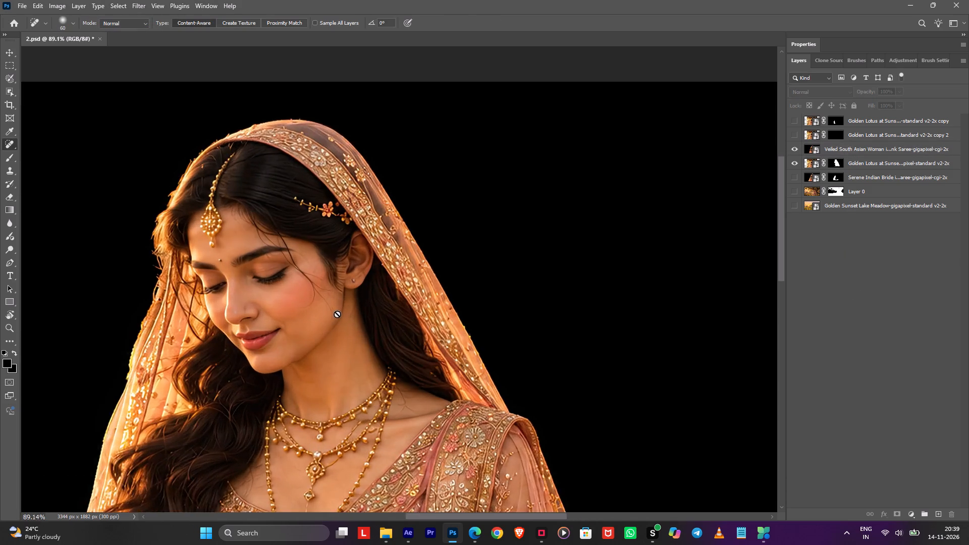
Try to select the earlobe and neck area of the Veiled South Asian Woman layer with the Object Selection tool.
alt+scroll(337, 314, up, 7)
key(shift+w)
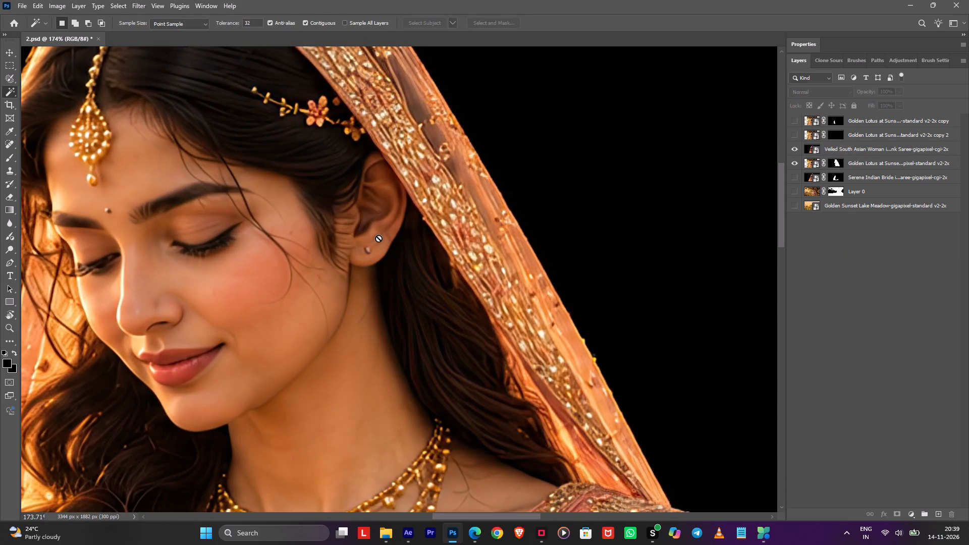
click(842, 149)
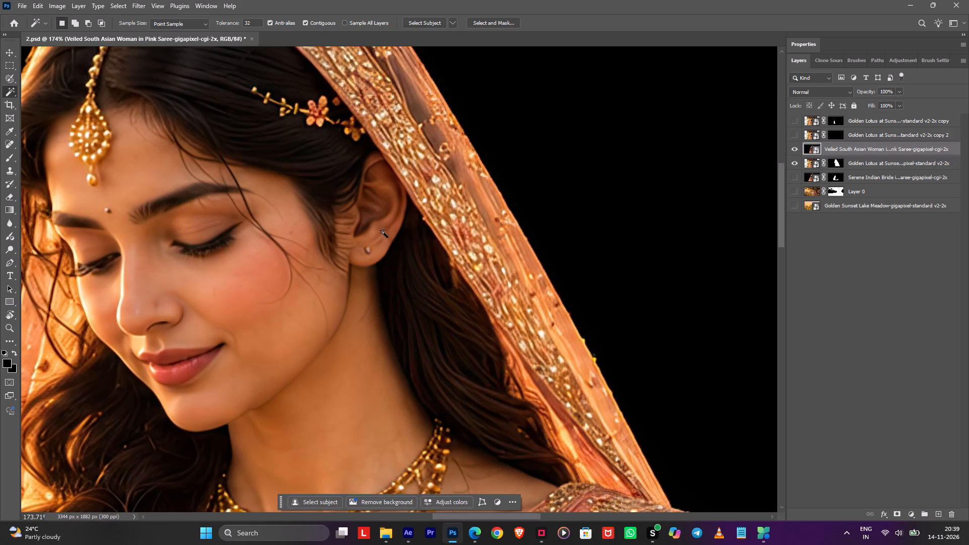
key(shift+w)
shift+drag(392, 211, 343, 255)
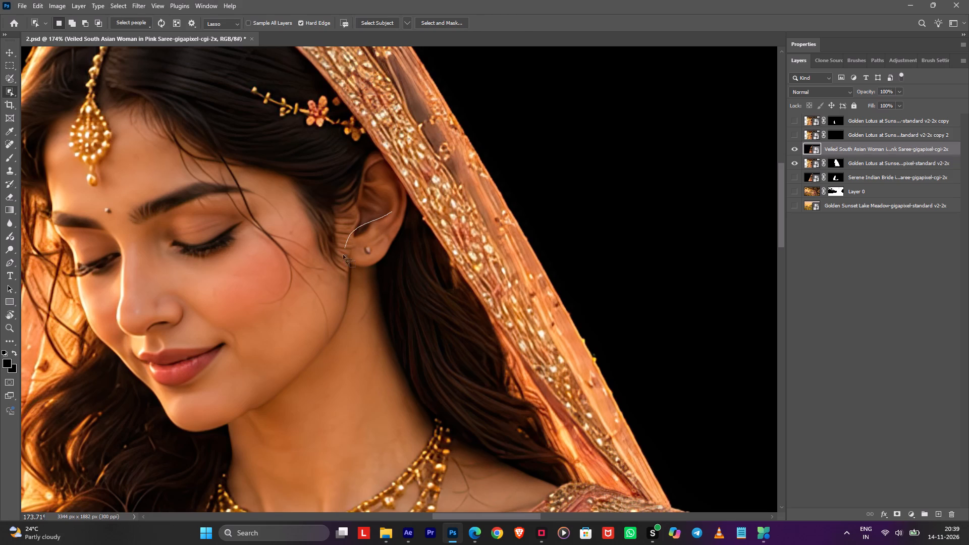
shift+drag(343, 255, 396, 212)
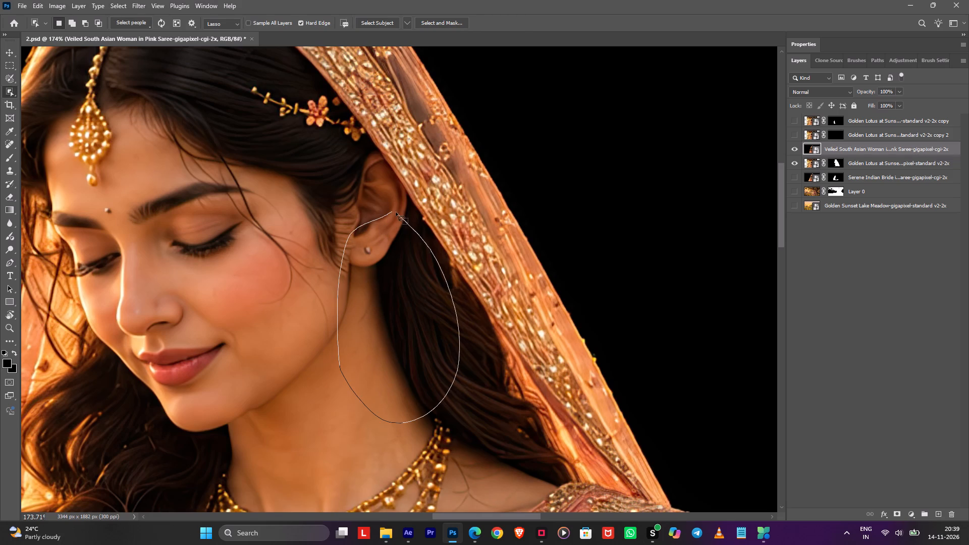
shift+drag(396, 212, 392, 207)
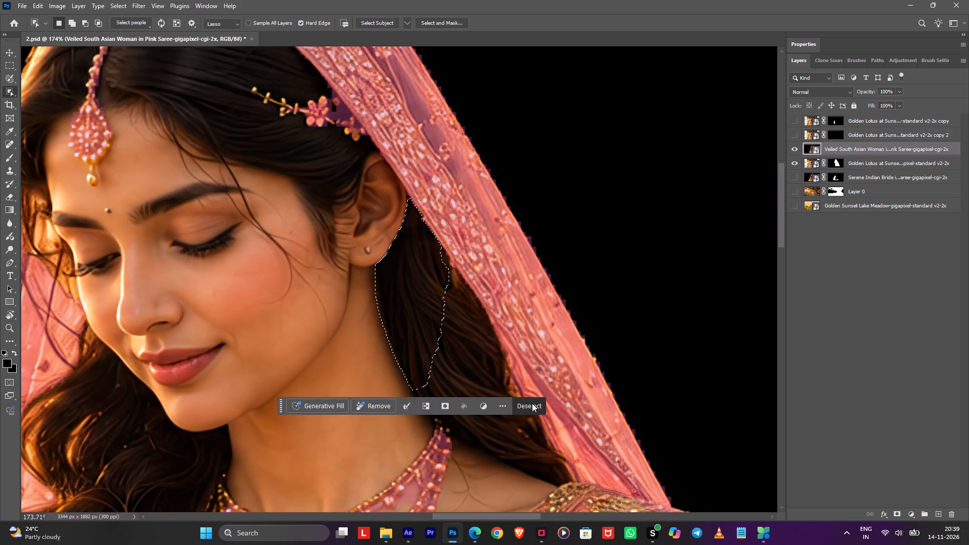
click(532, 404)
Brush-select the earlobe and the neck area below it on the Veiled South Asian Woman layer, and mask the layer to that selection.
key(l)
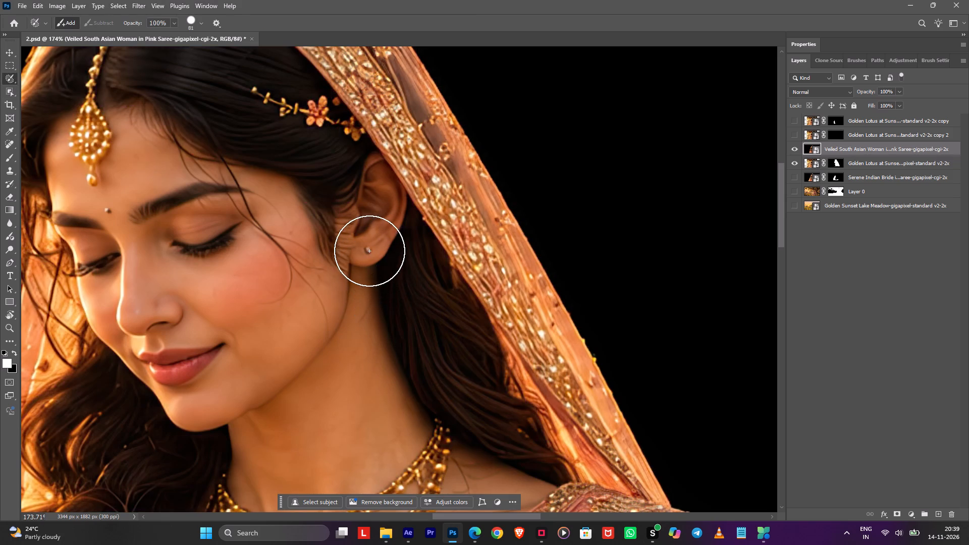
drag(373, 245, 384, 253)
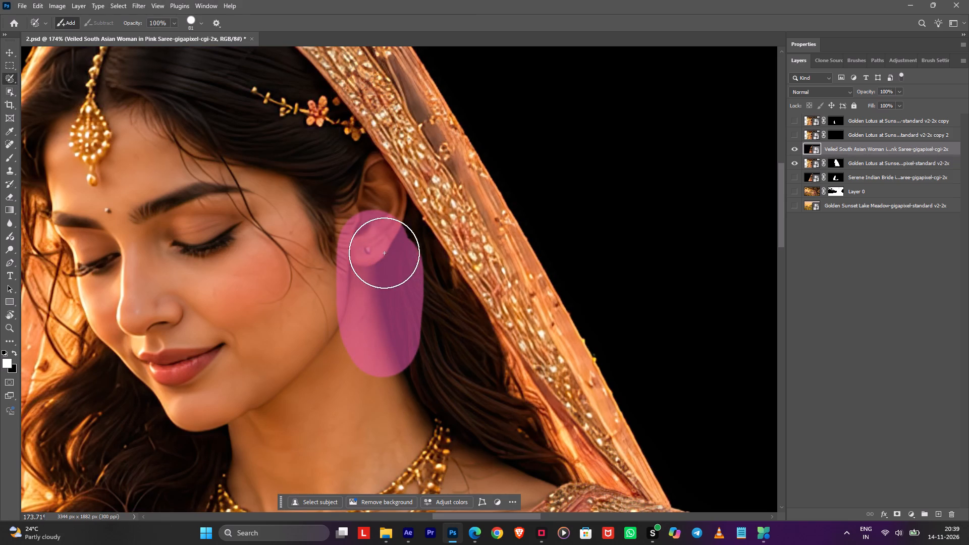
drag(384, 253, 376, 232)
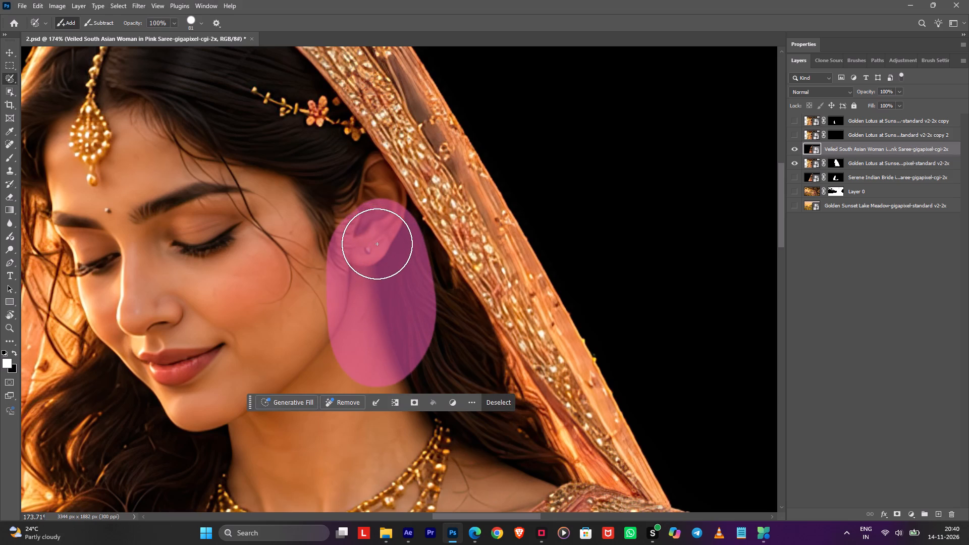
key(ctrl+Return)
click(413, 402)
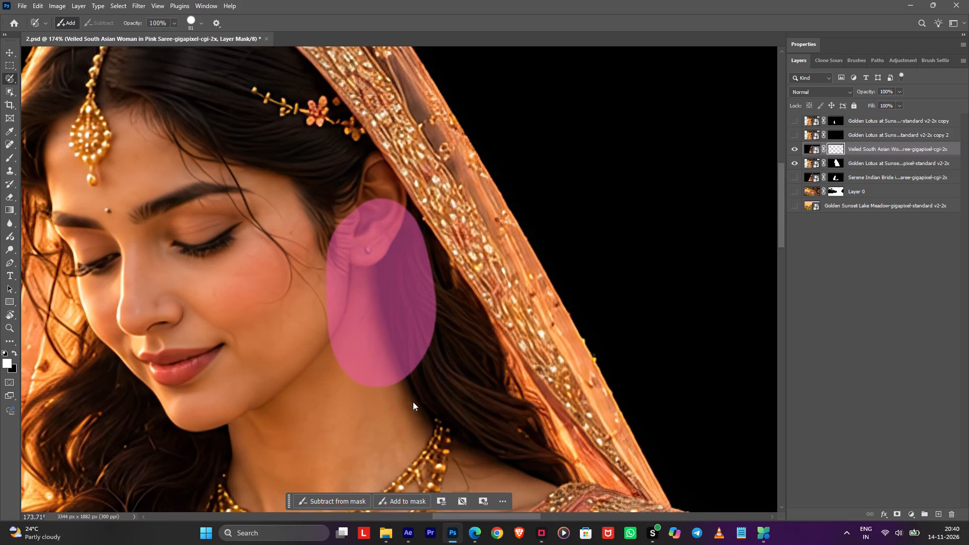
Move the masked ear patch slightly up and left to align with the underlying lady's ear and jaw.
key(v)
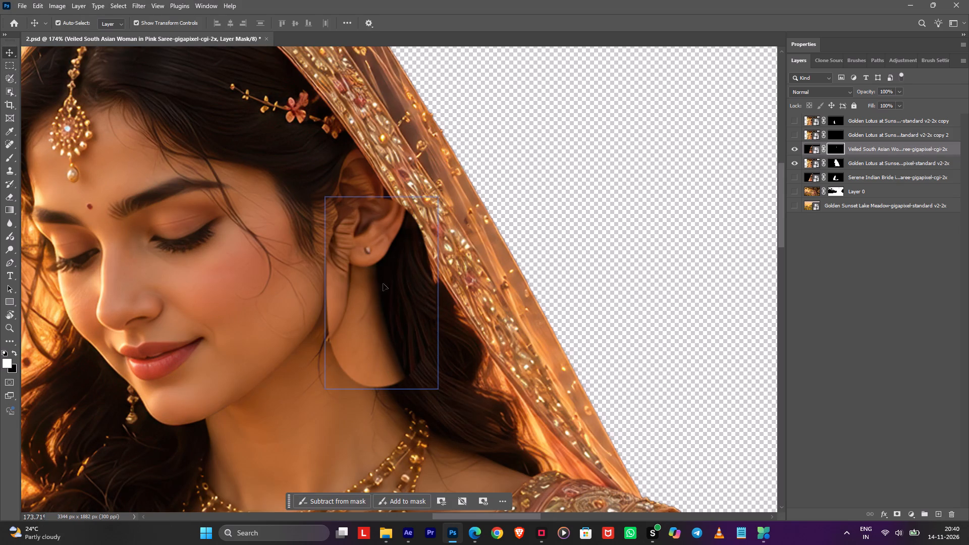
drag(382, 284, 368, 272)
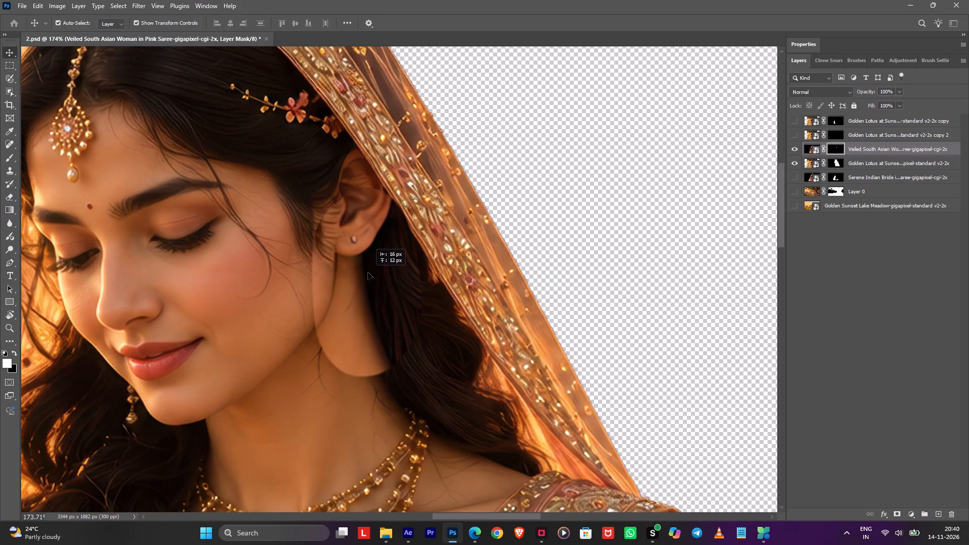
drag(368, 272, 365, 269)
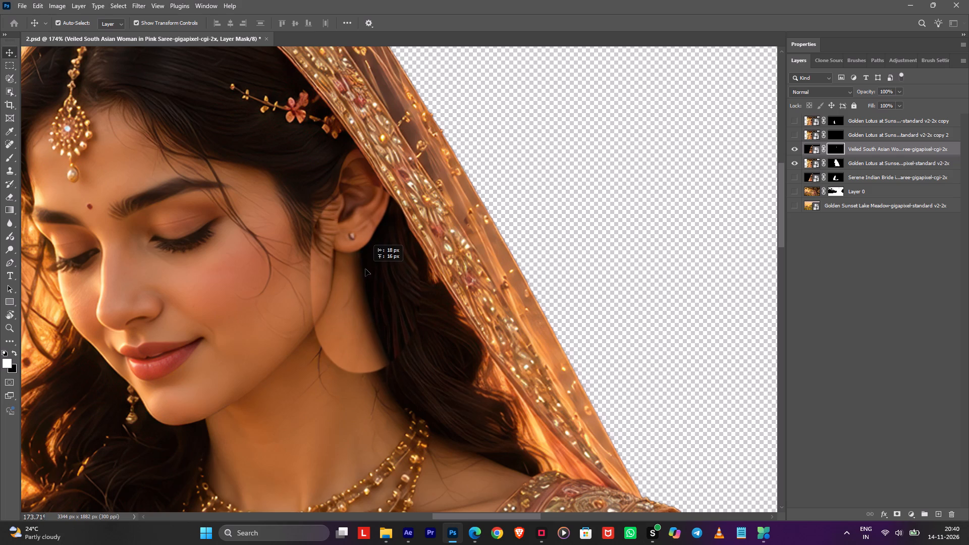
drag(365, 269, 367, 269)
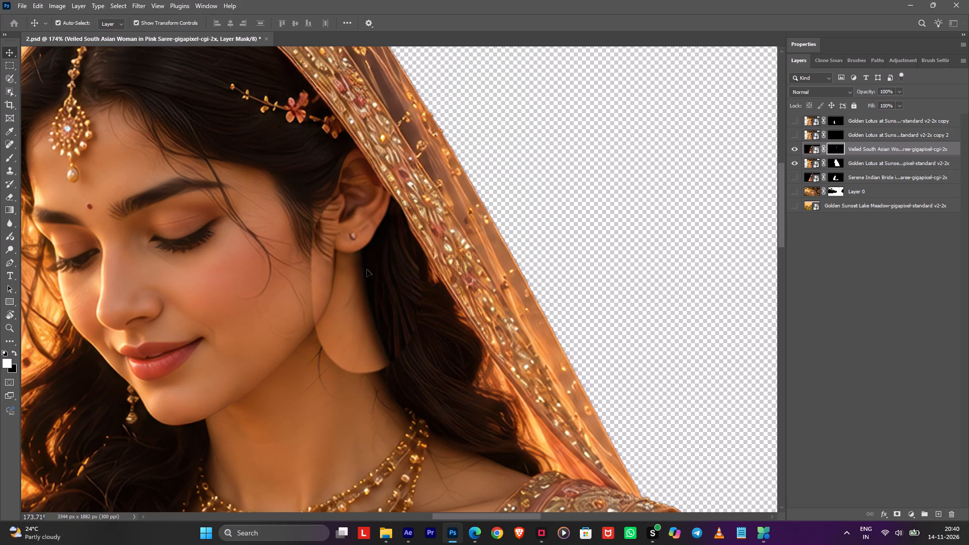
Paint the ear patch's mask white over the neck with a soft brush of about 56 px, extending its lower edge.
key(b)
alt+right_drag(375, 366, 388, 362)
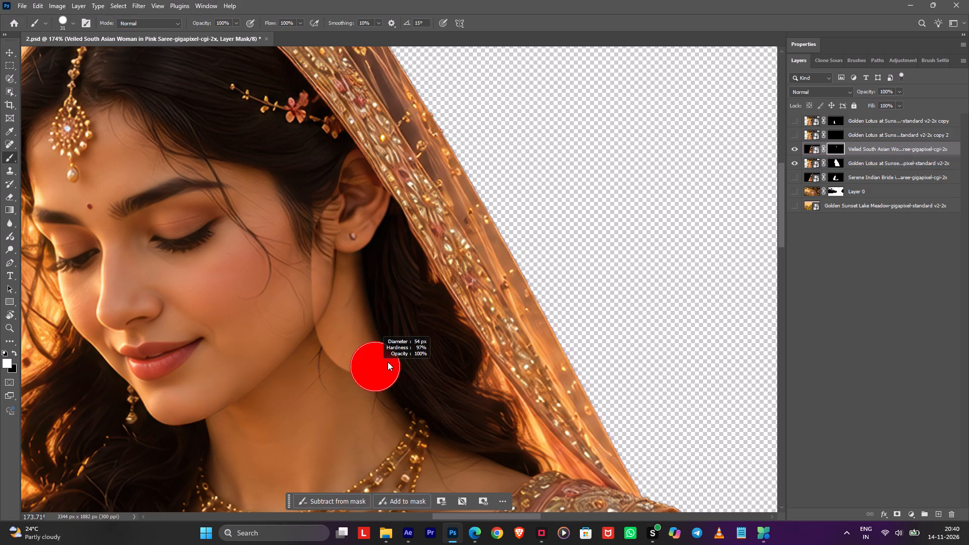
alt+right_drag(388, 362, 390, 277)
alt+right_drag(395, 367, 391, 240)
key(x)
drag(394, 361, 312, 355)
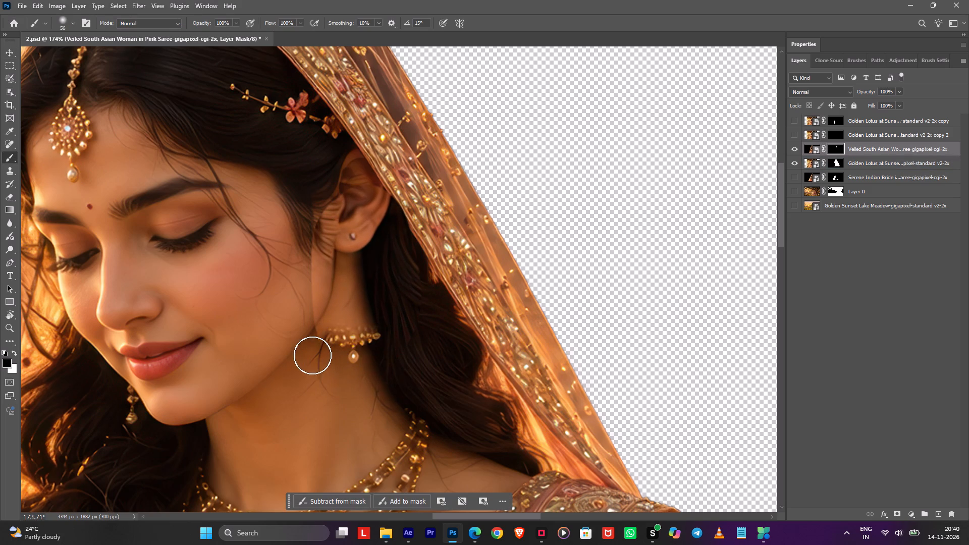
drag(312, 355, 306, 353)
key(ctrl+z)
drag(338, 330, 334, 363)
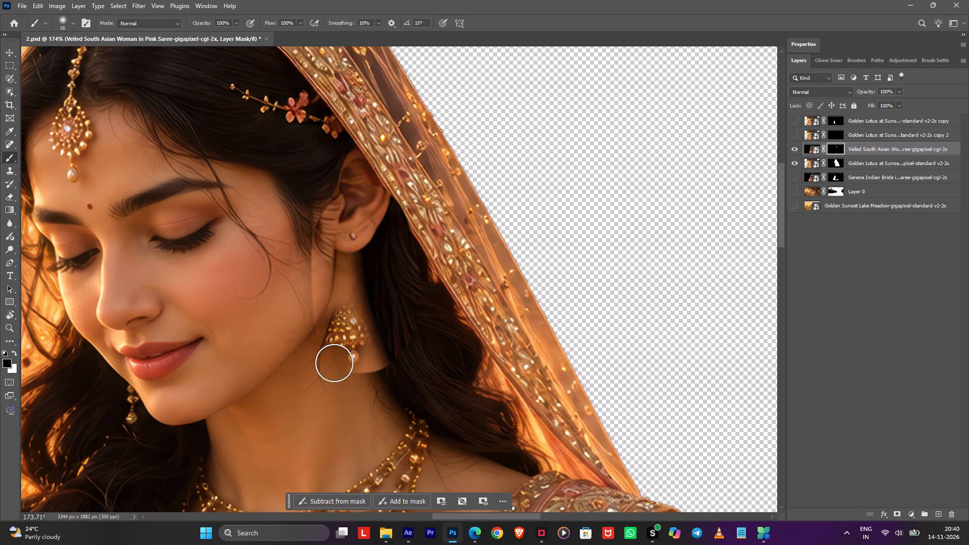
key(ctrl+z)
key(x)
drag(342, 323, 374, 385)
Blend the patch's outer edges by painting its mask black around the lower neck and jaw with a soft 139 px brush.
alt+right_drag(374, 412, 427, 215)
alt+right_drag(367, 396, 403, 397)
key(x)
drag(420, 445, 327, 458)
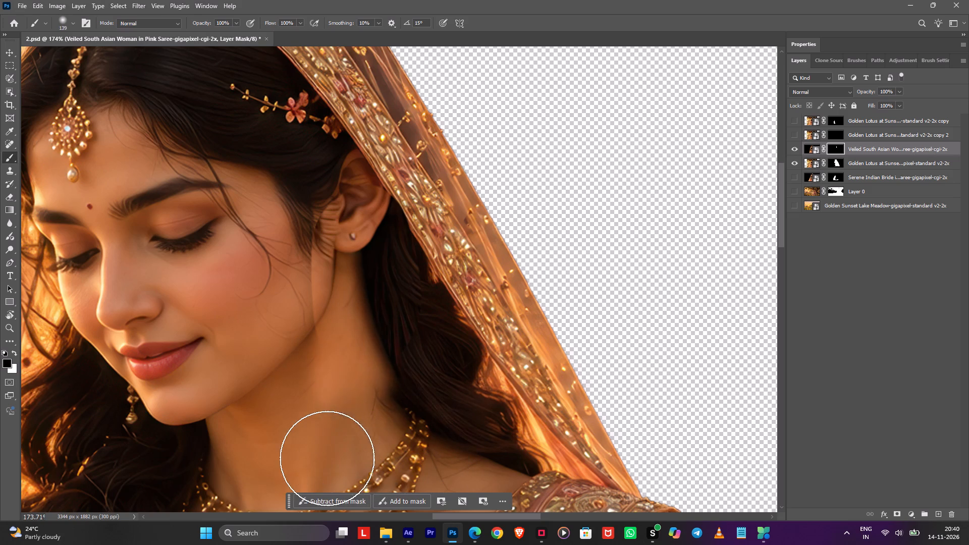
drag(327, 458, 256, 454)
drag(275, 434, 249, 164)
Paint the mask white from beside the earlobe down the jaw and neck with a soft brush of about 64 px.
alt+right_drag(348, 249, 323, 252)
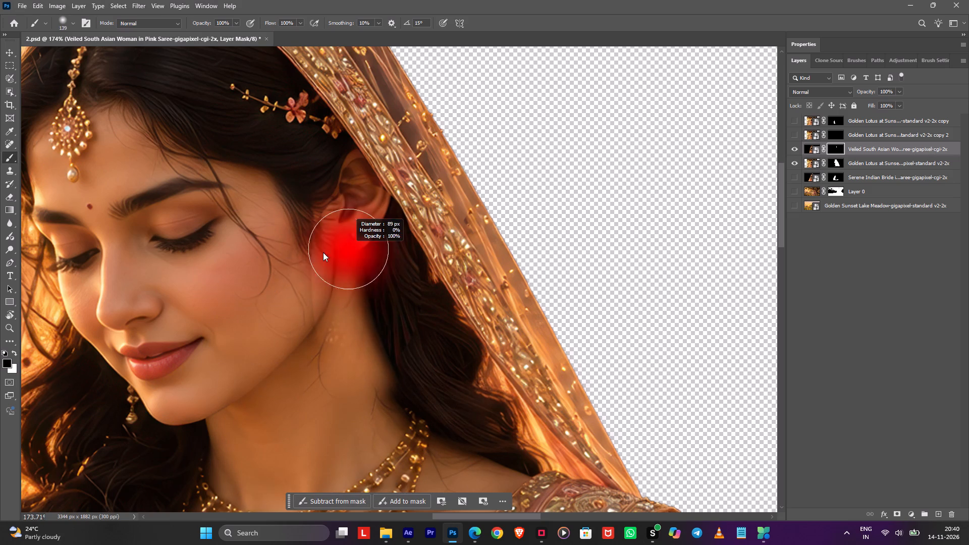
alt+right_drag(323, 252, 315, 253)
key(x)
drag(328, 230, 348, 383)
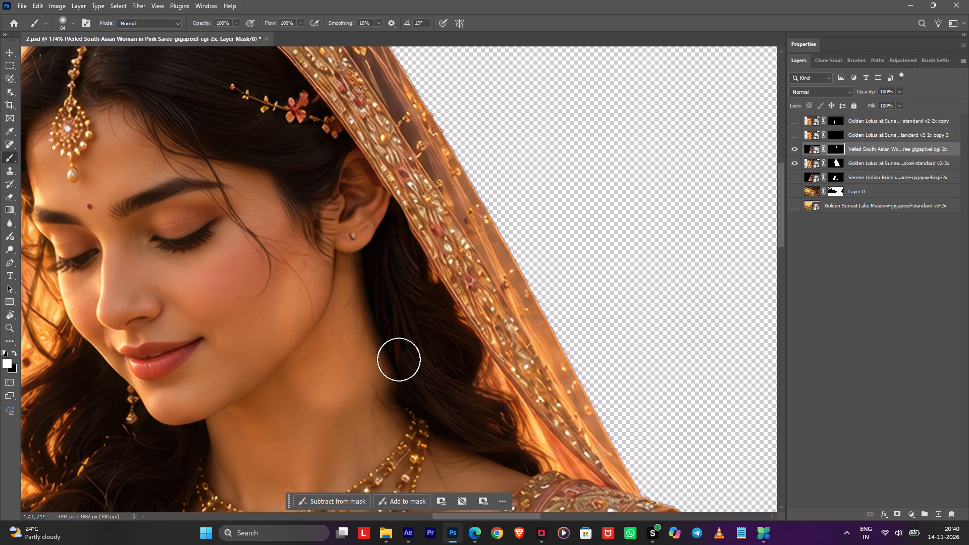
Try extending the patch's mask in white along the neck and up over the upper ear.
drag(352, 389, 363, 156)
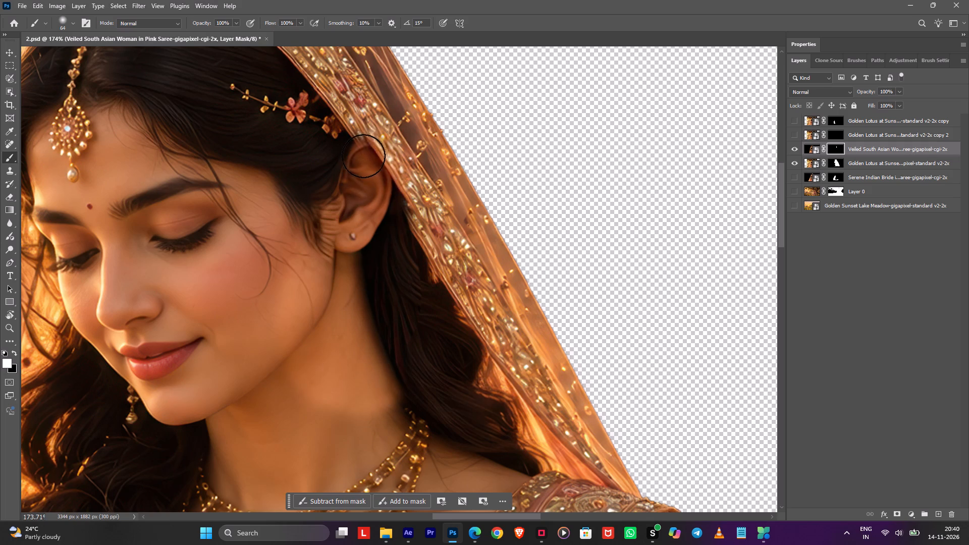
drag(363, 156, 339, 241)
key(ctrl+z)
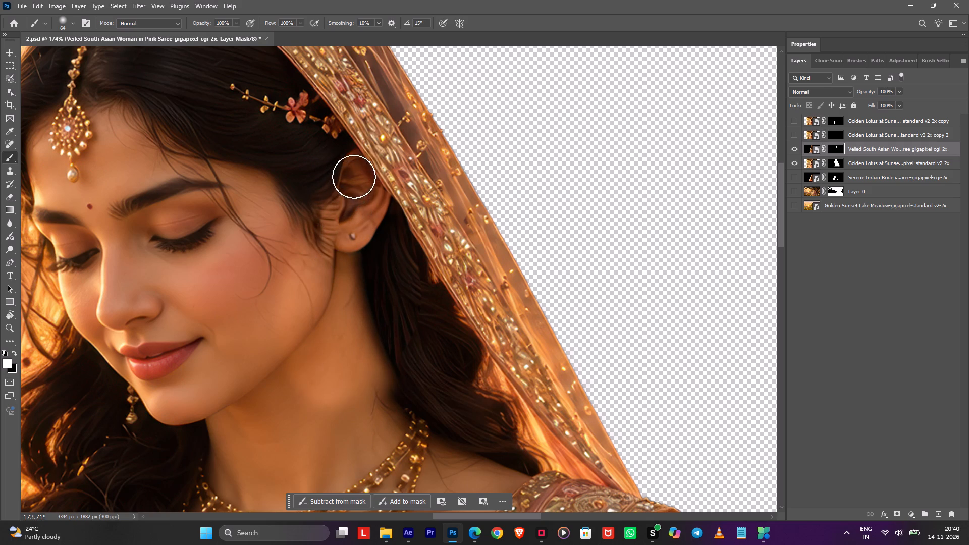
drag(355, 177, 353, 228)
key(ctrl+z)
Paint the mask black over the cheek and jaw with a soft brush of about 53 px, keeping the underlying cheek and hair strand.
alt+right_drag(347, 205, 329, 208)
alt+right_drag(273, 271, 286, 268)
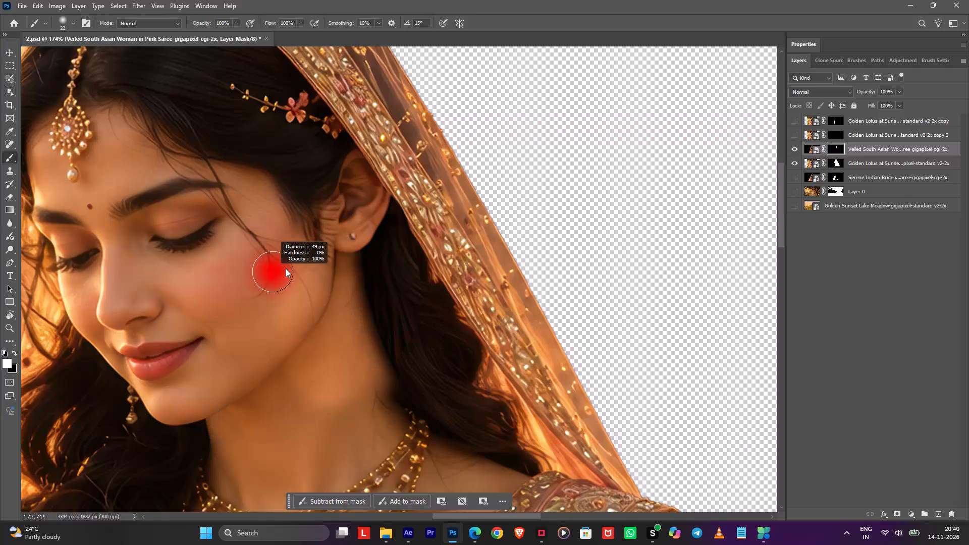
alt+right_drag(286, 268, 301, 214)
drag(276, 233, 267, 289)
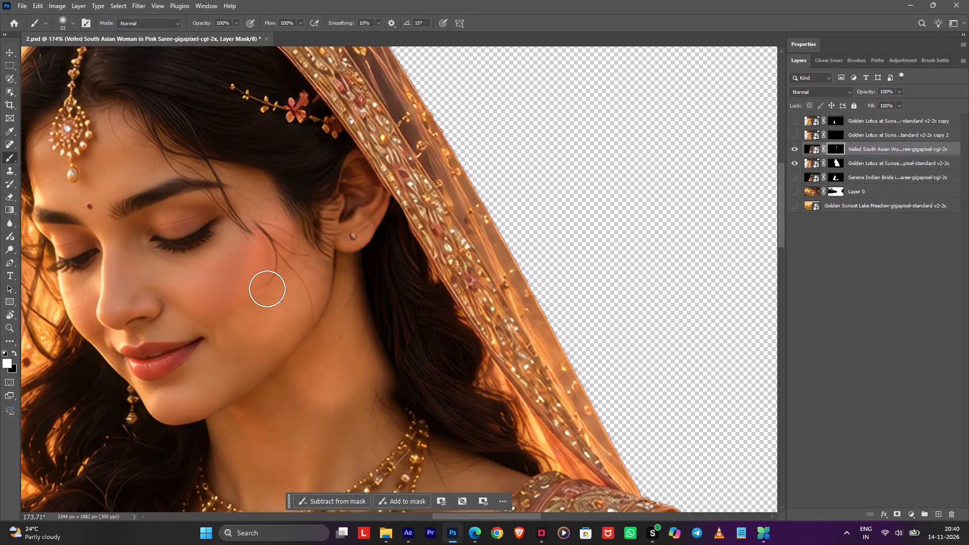
drag(267, 289, 225, 322)
key(ctrl+z)
key(x)
drag(271, 223, 235, 332)
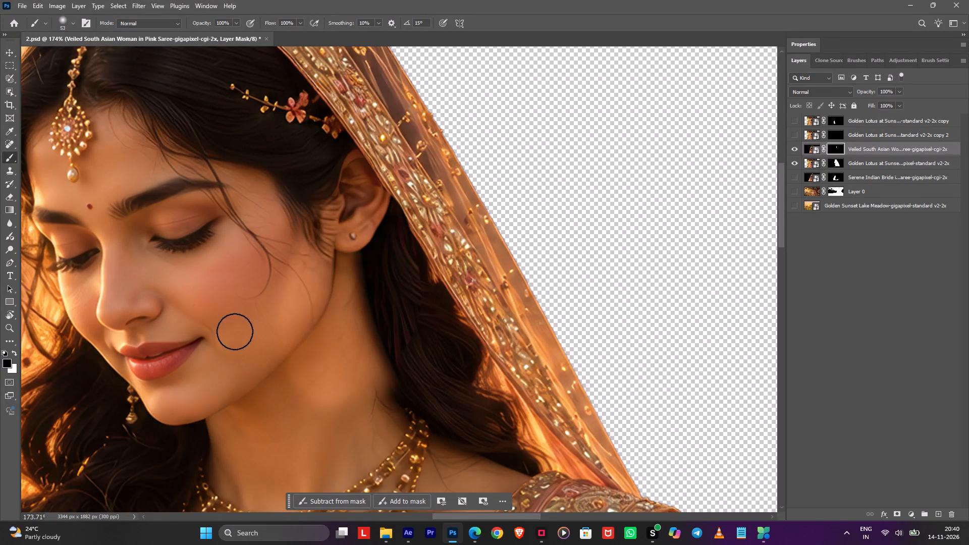
drag(235, 332, 235, 331)
drag(279, 244, 229, 363)
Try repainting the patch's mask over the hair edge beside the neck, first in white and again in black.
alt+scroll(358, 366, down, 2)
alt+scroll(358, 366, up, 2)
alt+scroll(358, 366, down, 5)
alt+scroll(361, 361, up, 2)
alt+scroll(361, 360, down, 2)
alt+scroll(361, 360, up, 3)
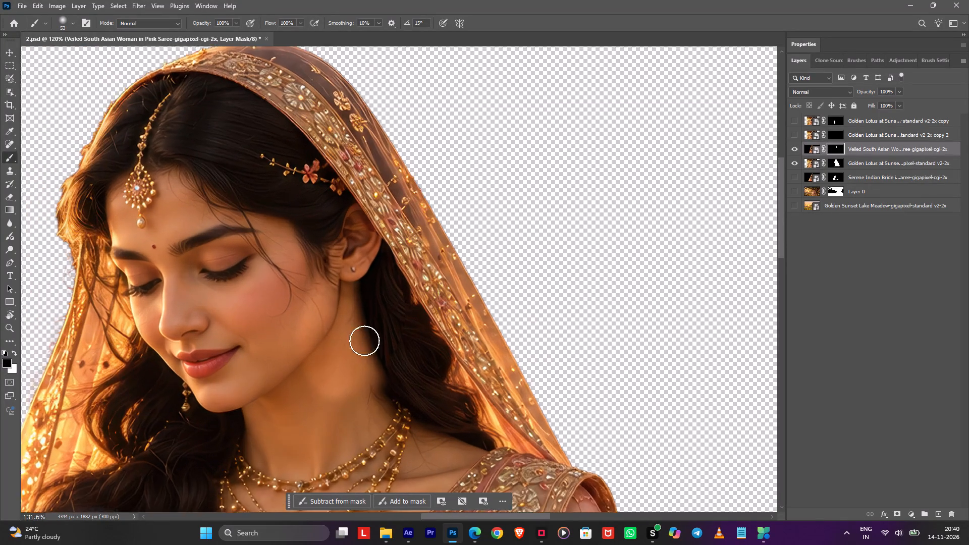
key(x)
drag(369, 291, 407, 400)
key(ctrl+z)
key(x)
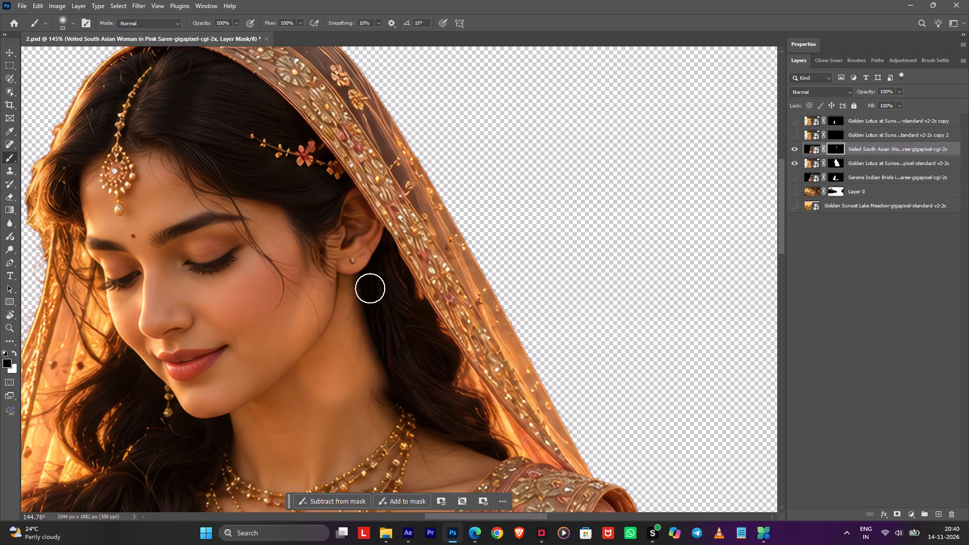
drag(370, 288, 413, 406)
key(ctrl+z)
Show the Golden Lotus at Sunset copy 2 layer holding the hanging earring and save 2.psd.
alt+scroll(377, 387, down, 5)
click(792, 133)
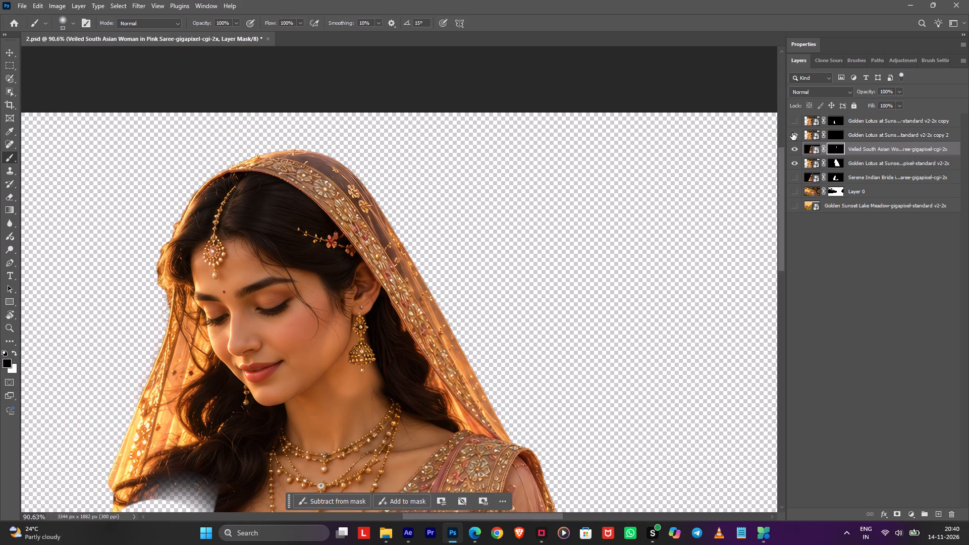
key(ctrl+s)
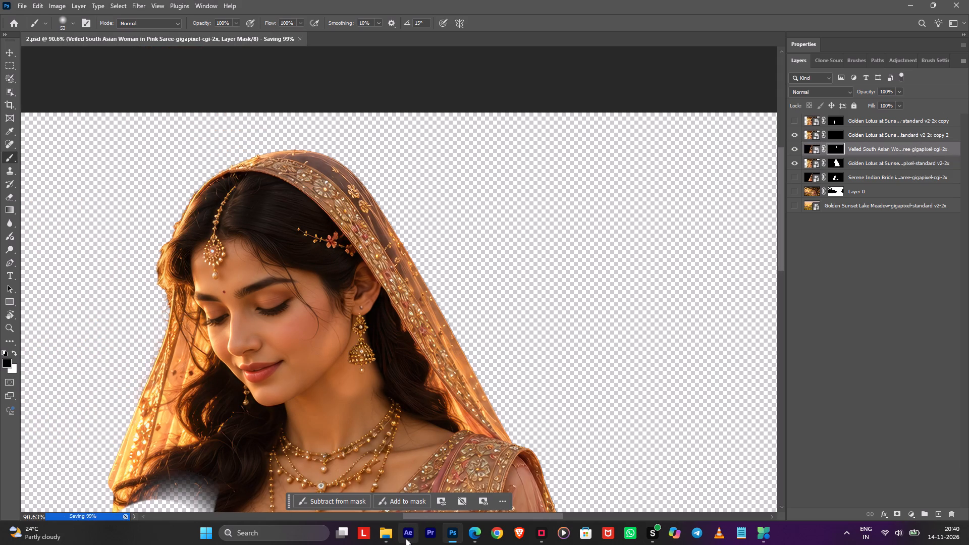
Switch to After Effects and examine the updated lady artwork in compositions 13, 2 and 12 at several times.
click(406, 538)
double_click(452, 452)
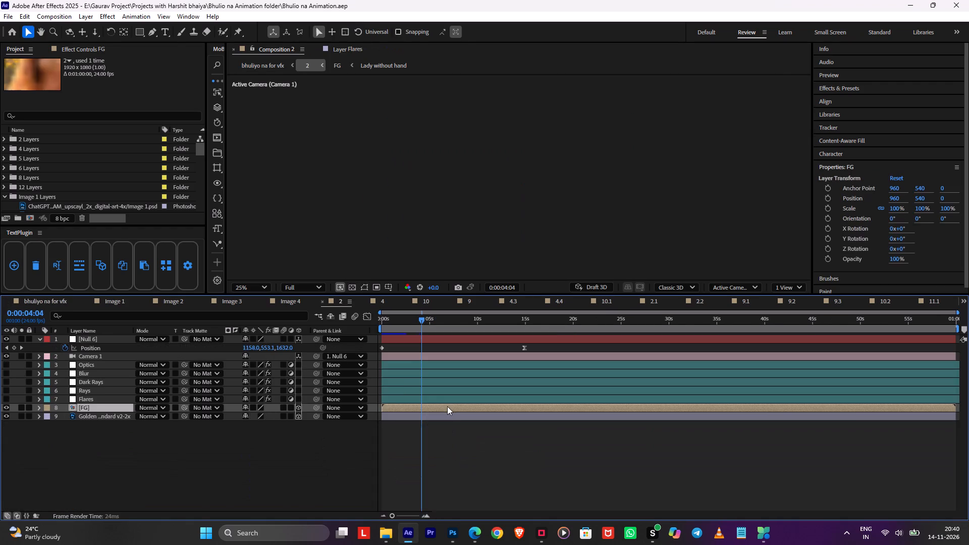
double_click(447, 405)
key(Tab)
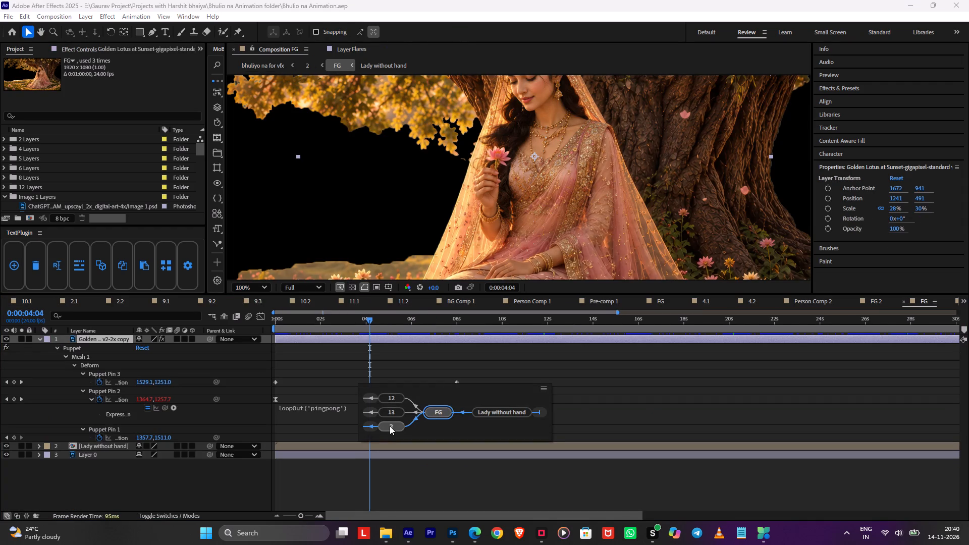
click(395, 414)
drag(397, 333, 358, 333)
key(Tab)
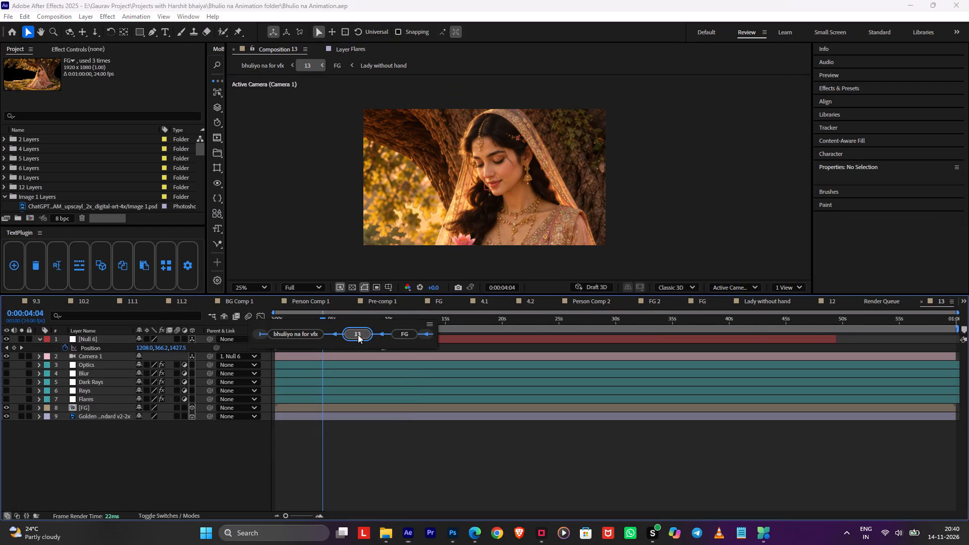
click(403, 335)
key(Tab)
click(358, 352)
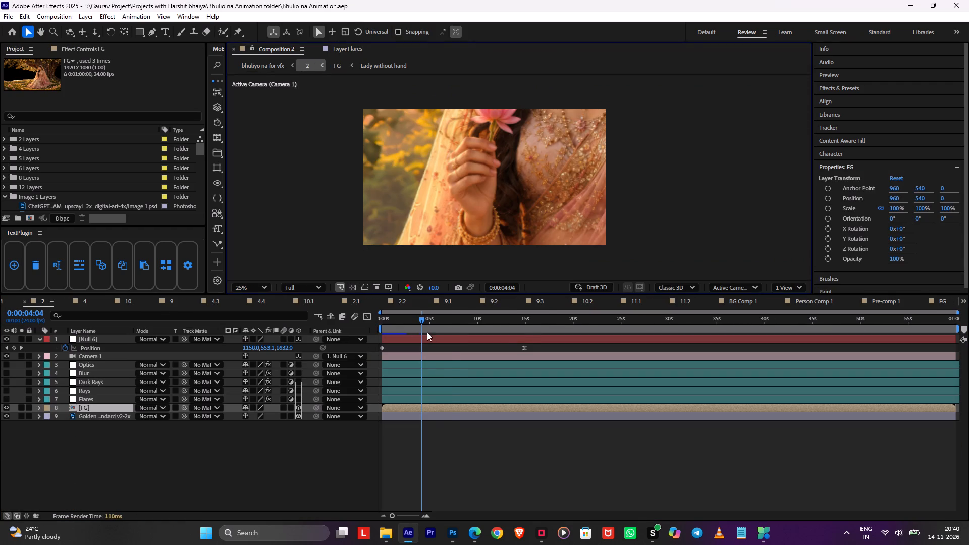
drag(437, 332, 451, 333)
key(Tab)
click(491, 330)
key(Tab)
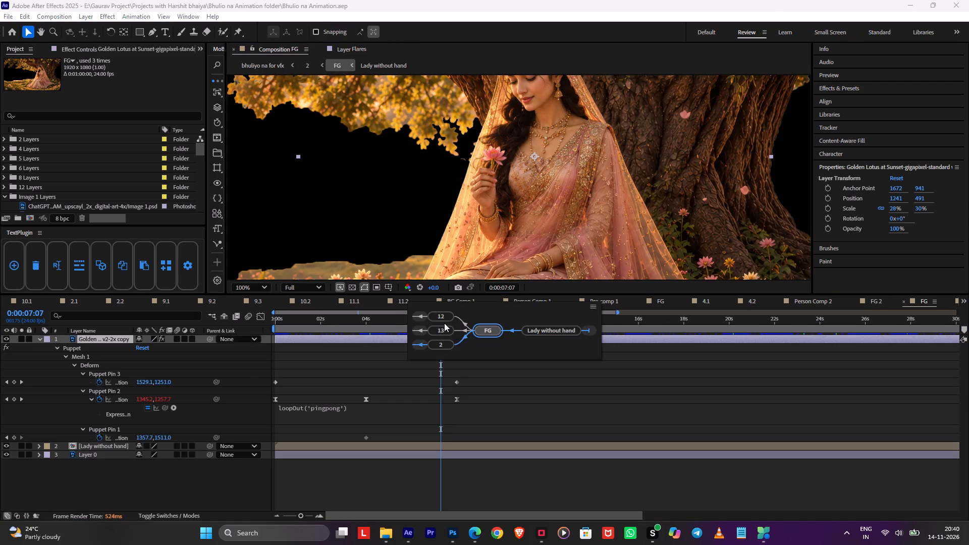
click(445, 318)
drag(370, 331, 261, 344)
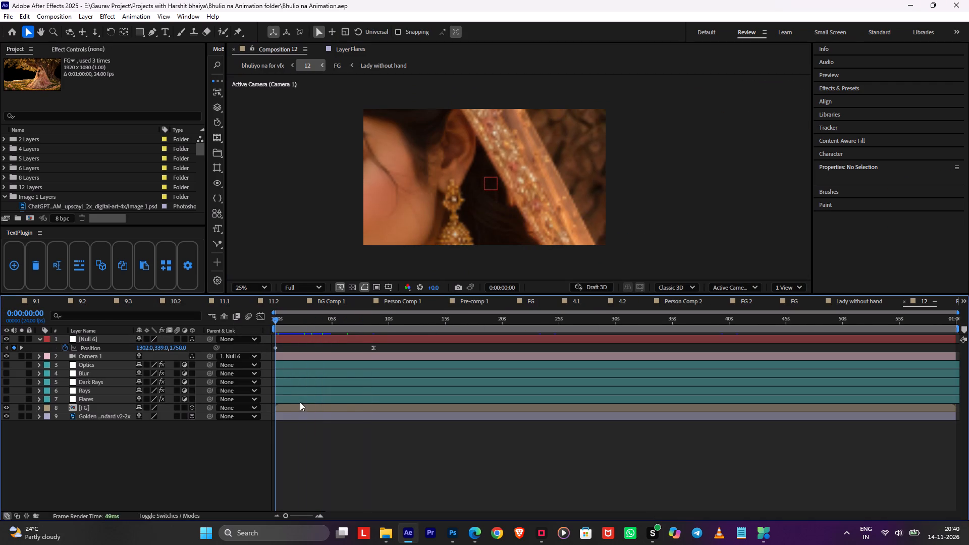
Bring 2.psd from the 2 Layers subfolder of (Footage) into the FG composition nested in composition 12.
double_click(297, 407)
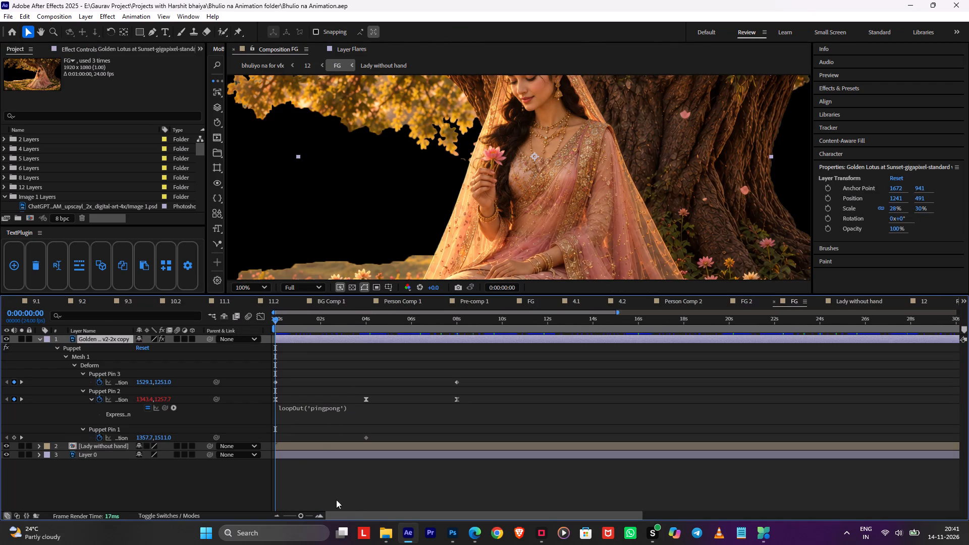
click(382, 528)
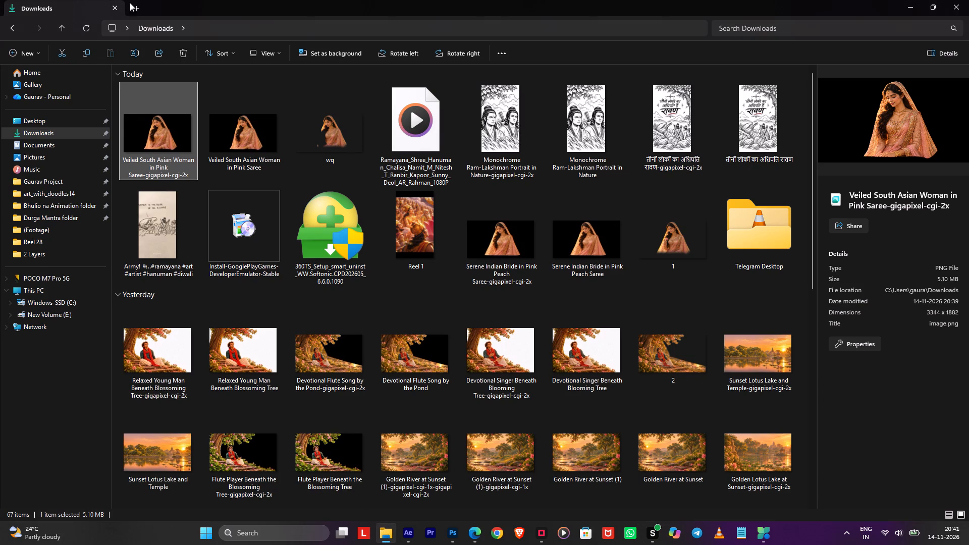
click(136, 7)
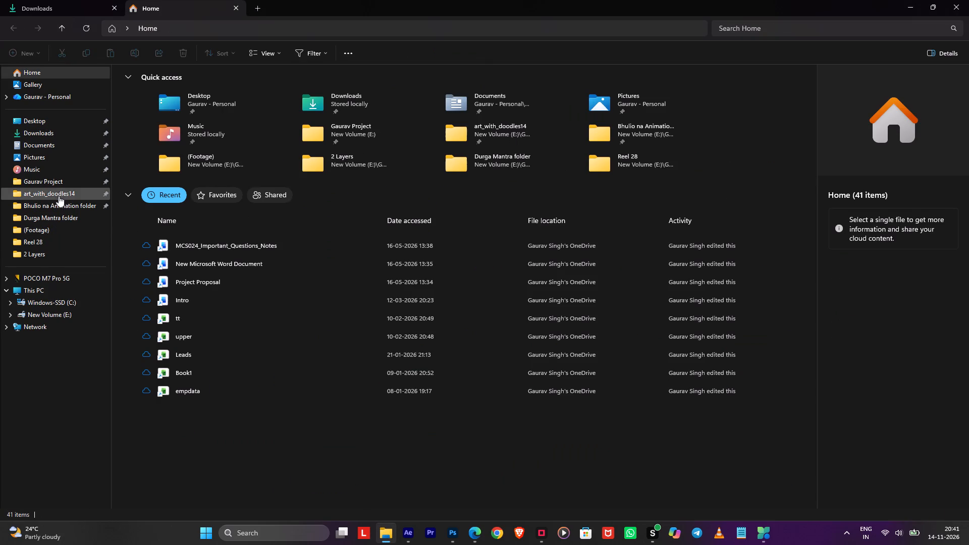
click(53, 227)
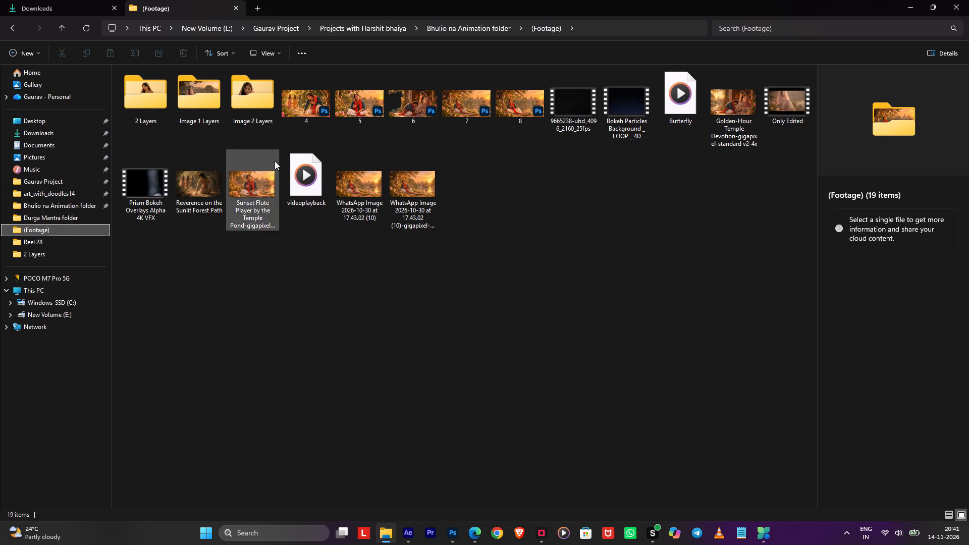
ctrl+scroll(521, 159, up, 8)
ctrl+scroll(517, 158, down, 1)
ctrl+scroll(517, 158, up, 1)
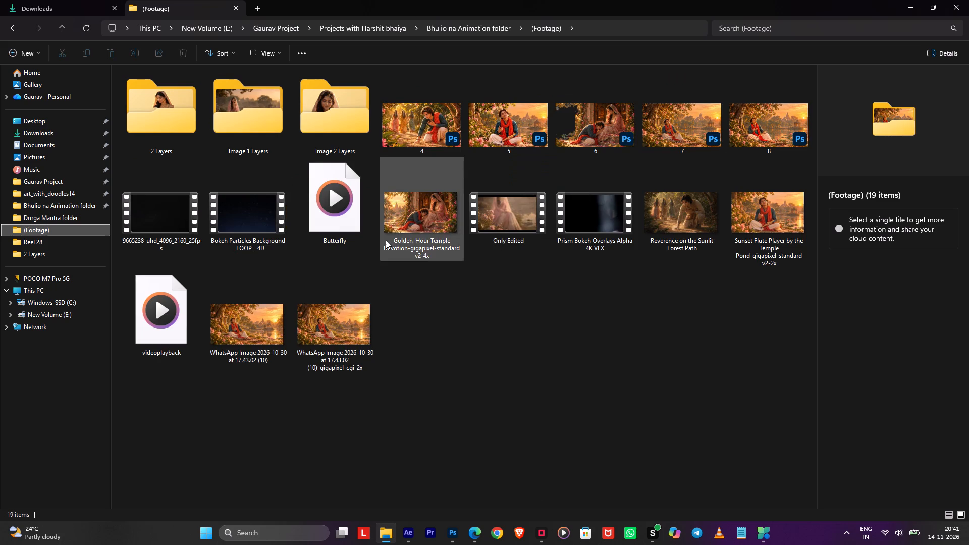
click(357, 317)
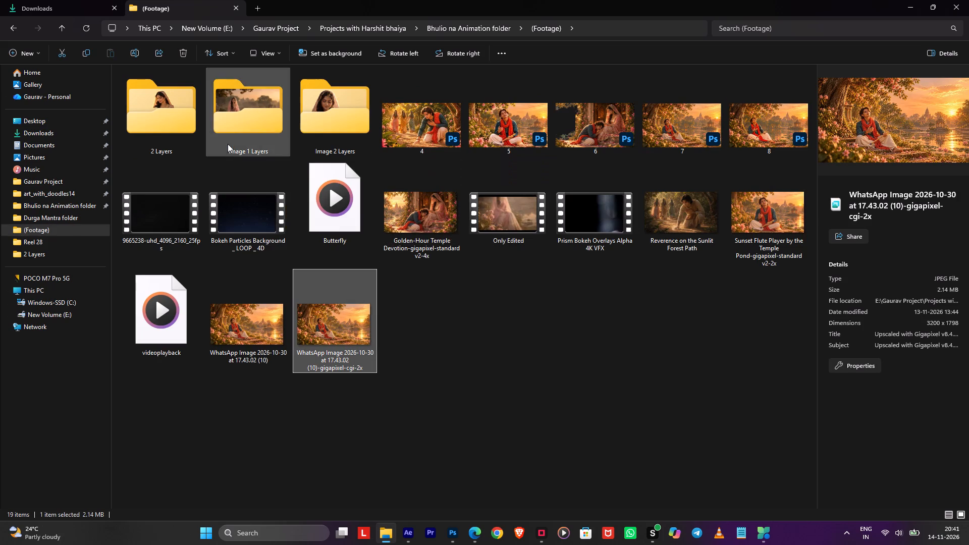
double_click(191, 128)
click(154, 84)
drag(136, 87, 371, 128)
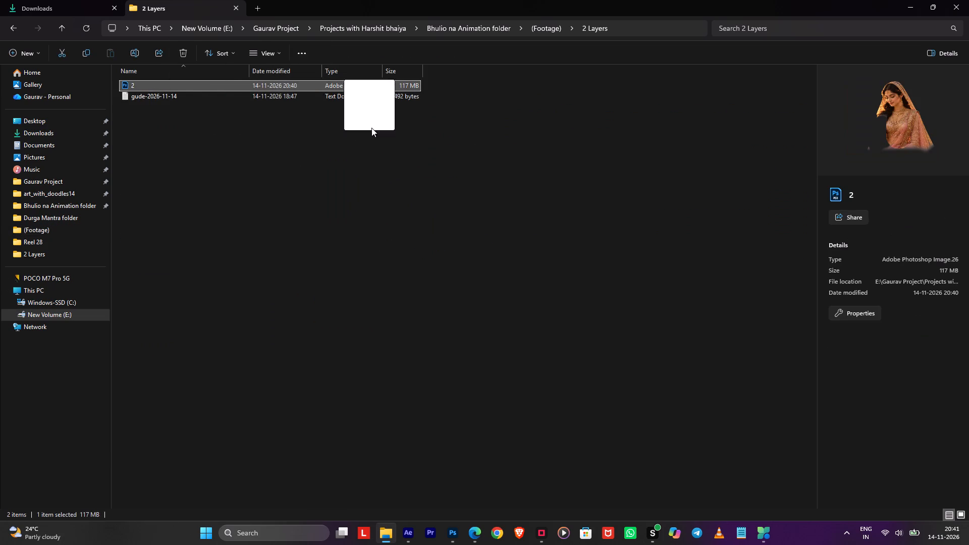
drag(371, 128, 547, 173)
key(alt+Tab)
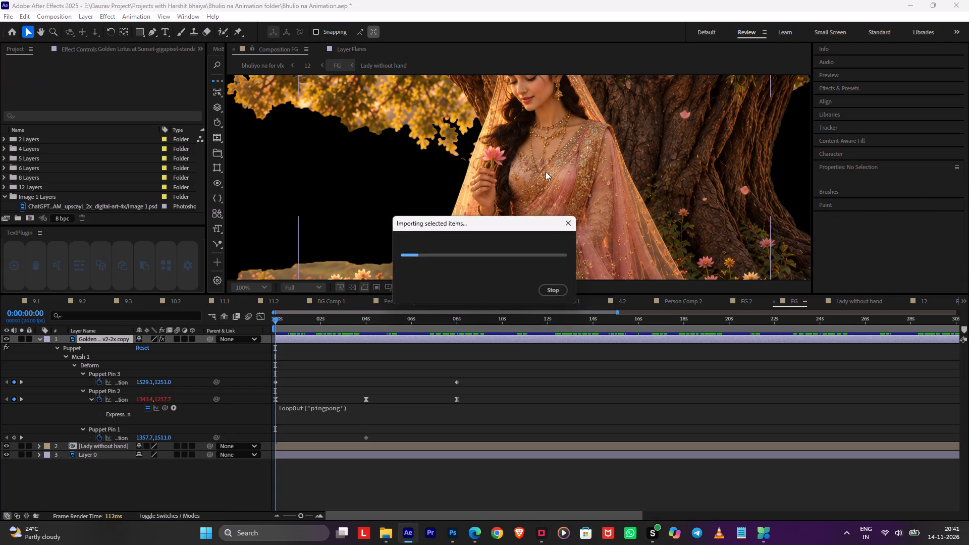
Import 2.psd with the import kind set to Composition.
click(510, 196)
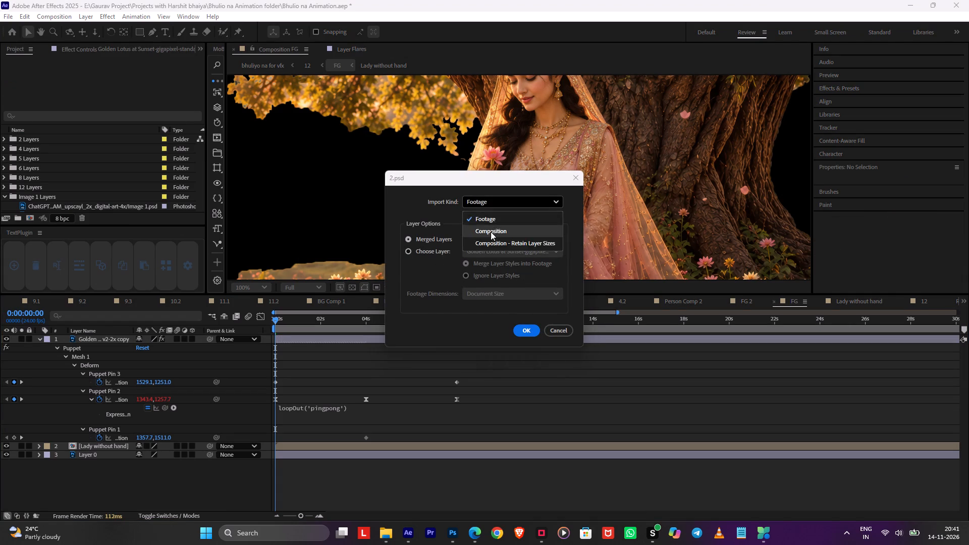
click(491, 232)
click(532, 324)
click(528, 328)
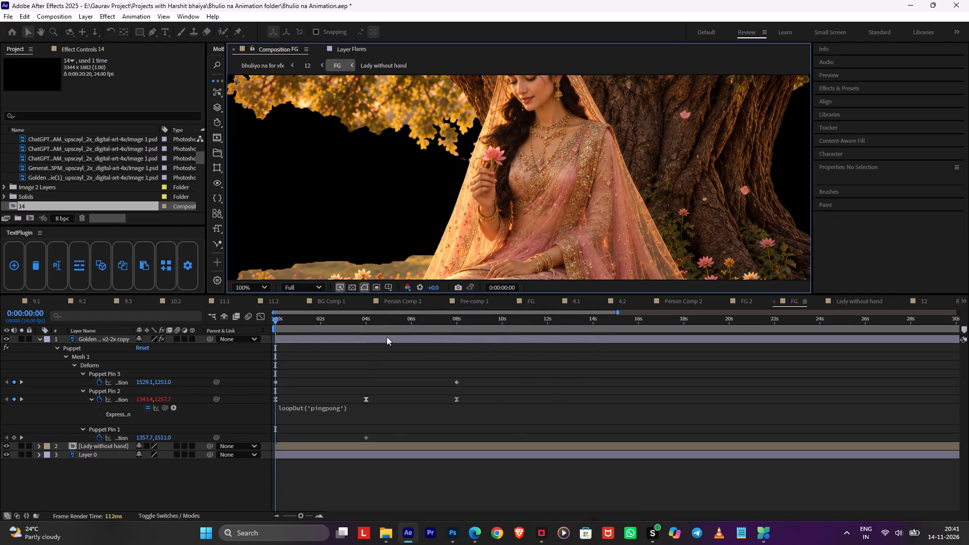
Move the Golden Lotus at Sunset copy 2 and Veiled South Asian Woman layers out of composition 14 into FG.
double_click(371, 339)
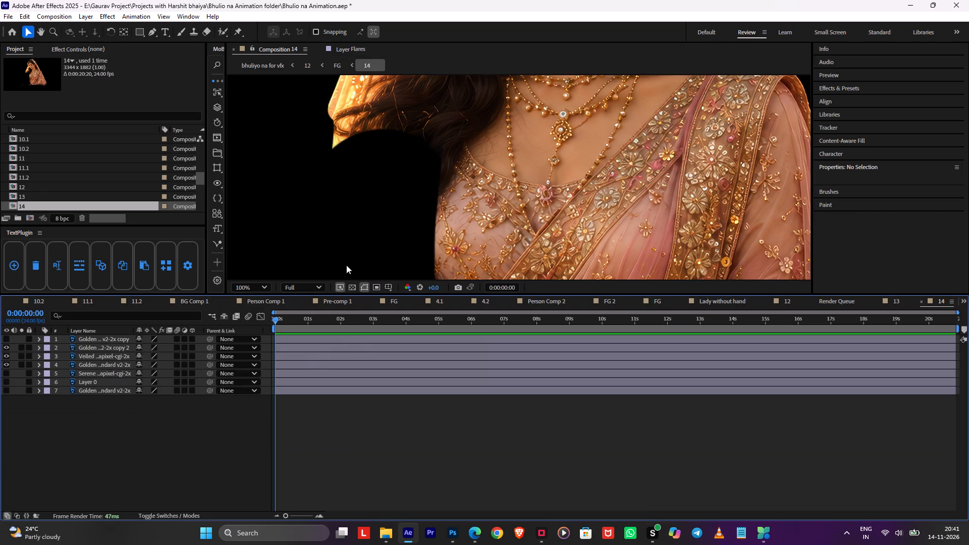
scroll(504, 208, down, 2)
click(310, 348)
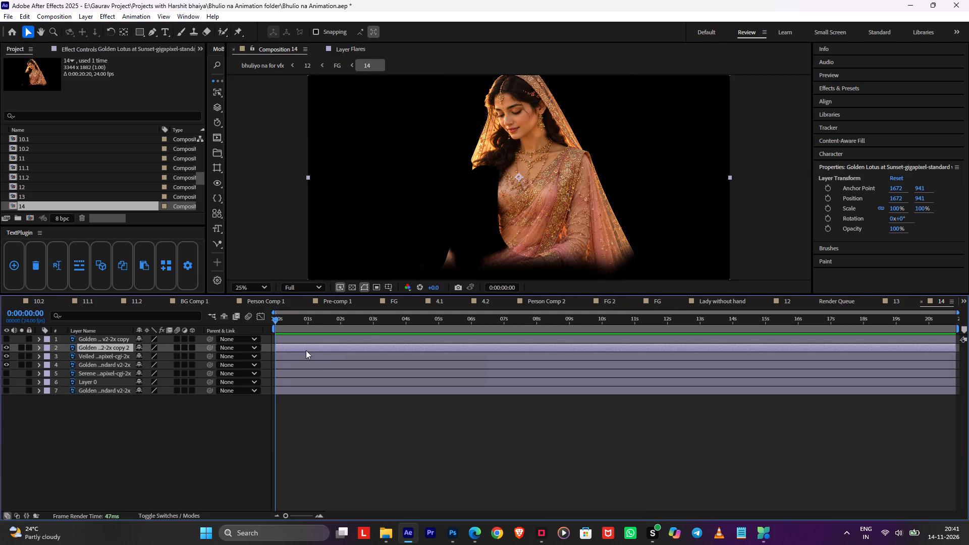
click(7, 365)
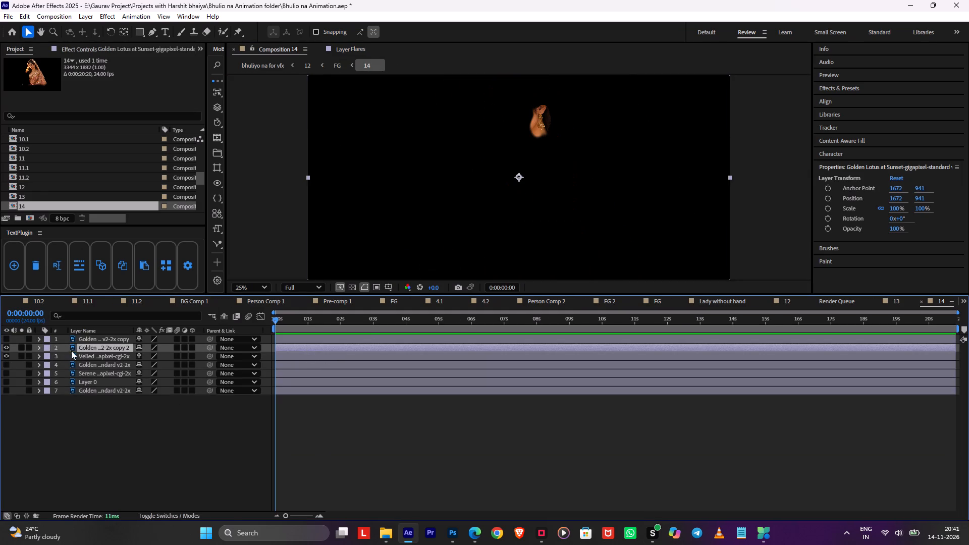
shift+click(83, 353)
key(ctrl+x)
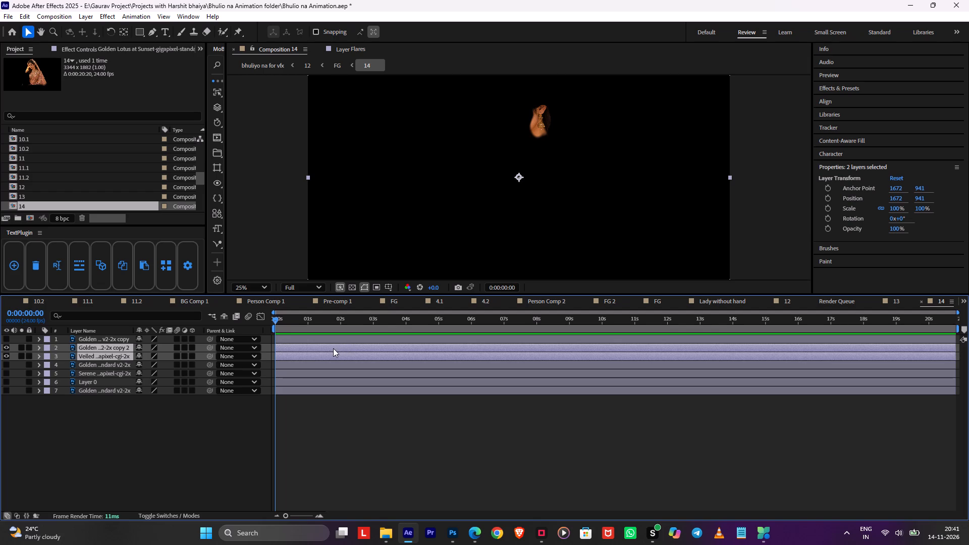
ctrl+click(291, 416)
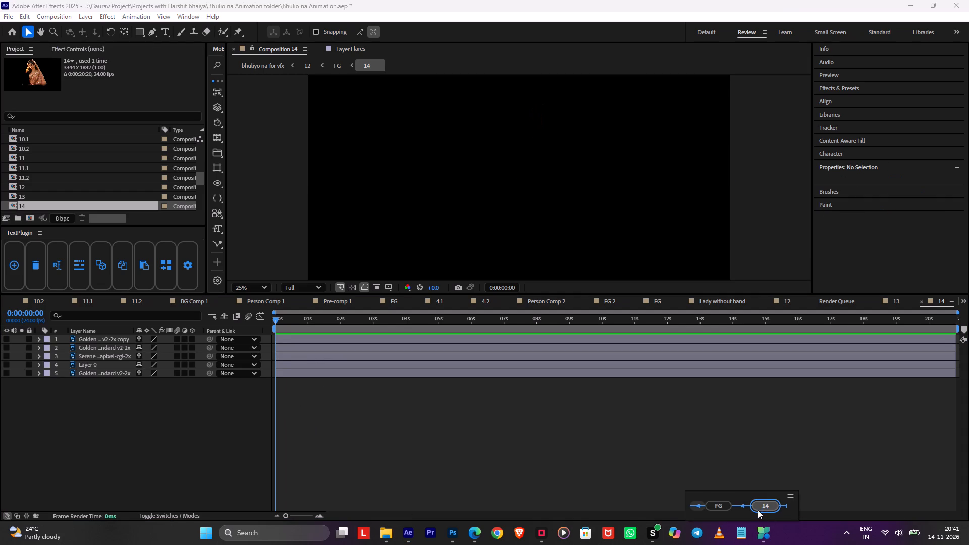
ctrl+click(718, 509)
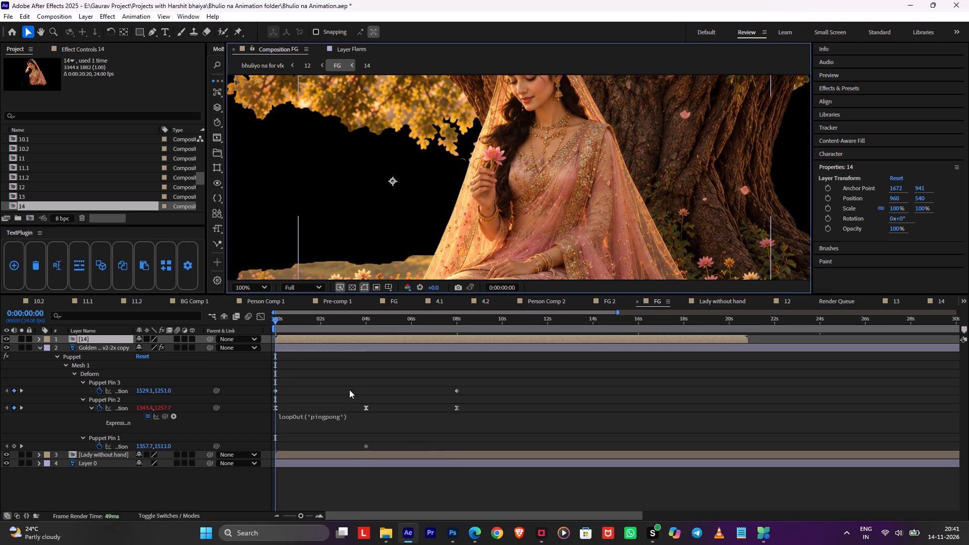
key(ctrl+v)
Delete the imported composition 14 from the project so it is also removed from FG.
click(286, 355)
right_click(286, 355)
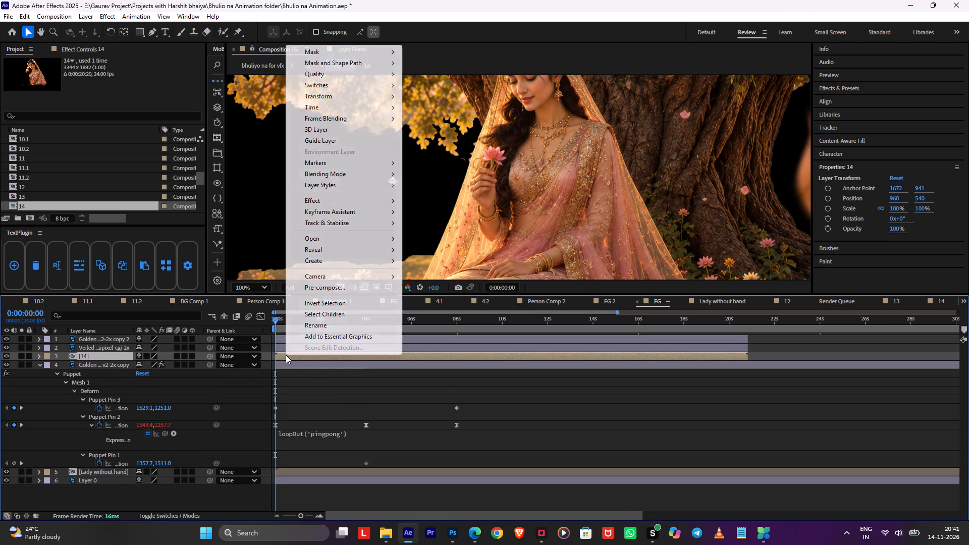
click(430, 258)
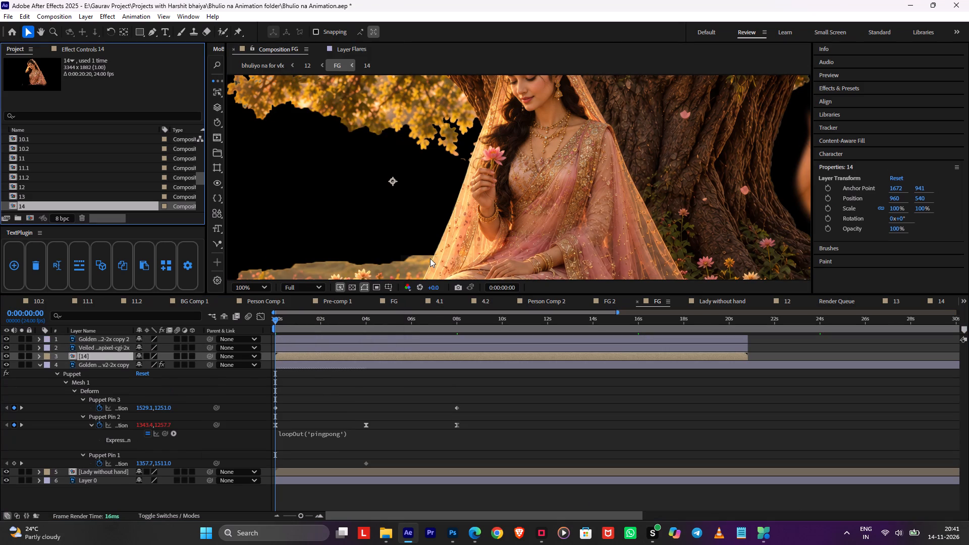
key(Delete)
key(Return)
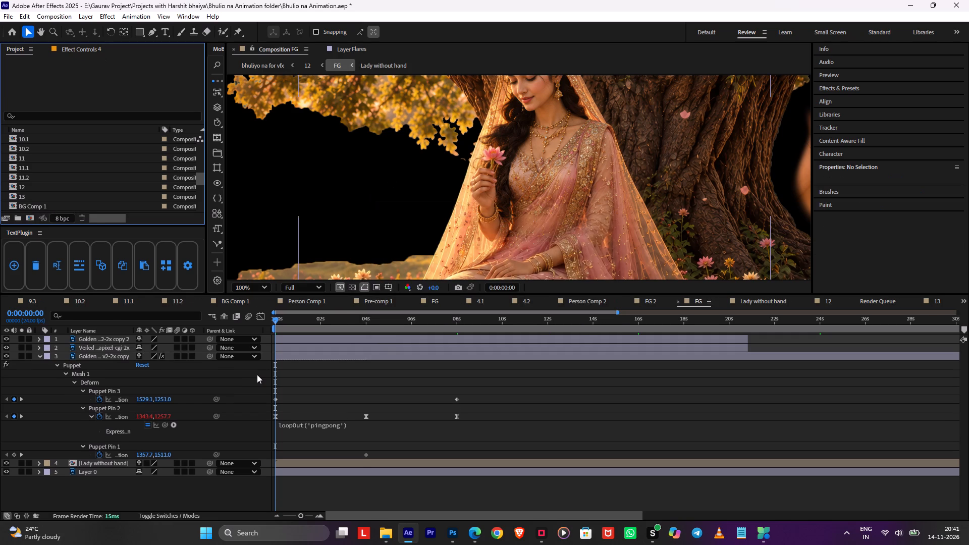
Parent the Golden Lotus copy 2 and Veiled South Asian Woman layers to the puppet-animated Golden Lotus copy layer.
click(105, 349)
shift+click(105, 342)
drag(208, 336, 105, 359)
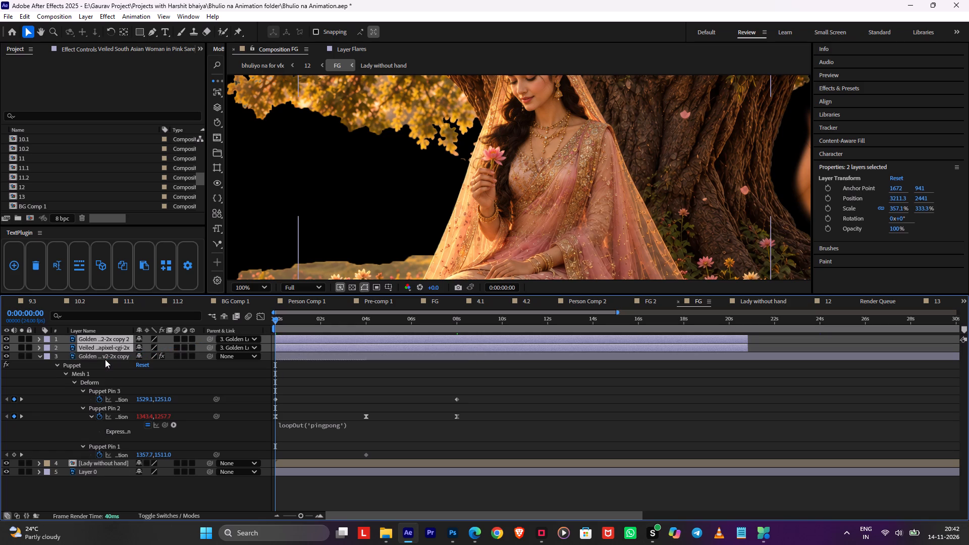
click(487, 392)
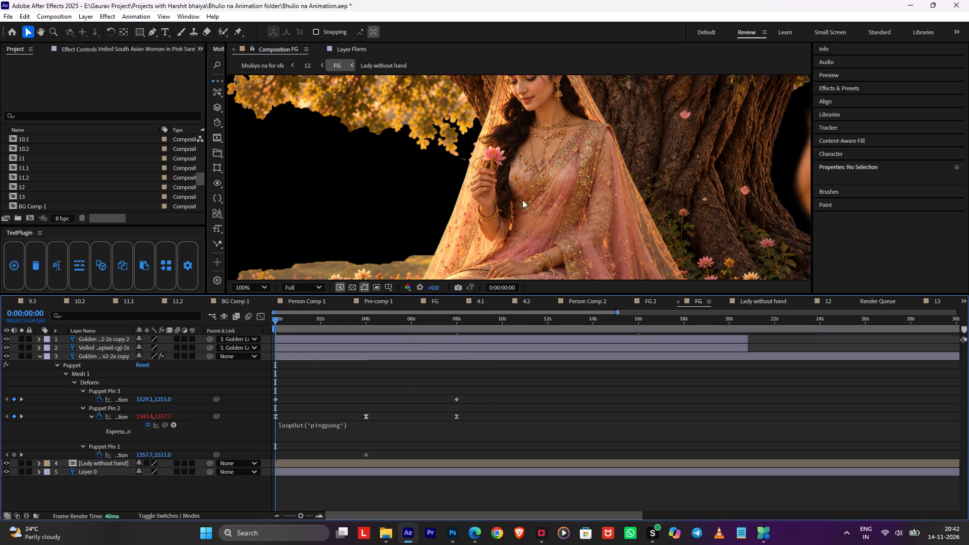
Examine the lady's face and earring closely in FG and look into the Lady without hand composition.
scroll(573, 168, up, 1)
middle_drag(570, 157, 545, 300)
scroll(545, 300, down, 1)
scroll(603, 150, up, 1)
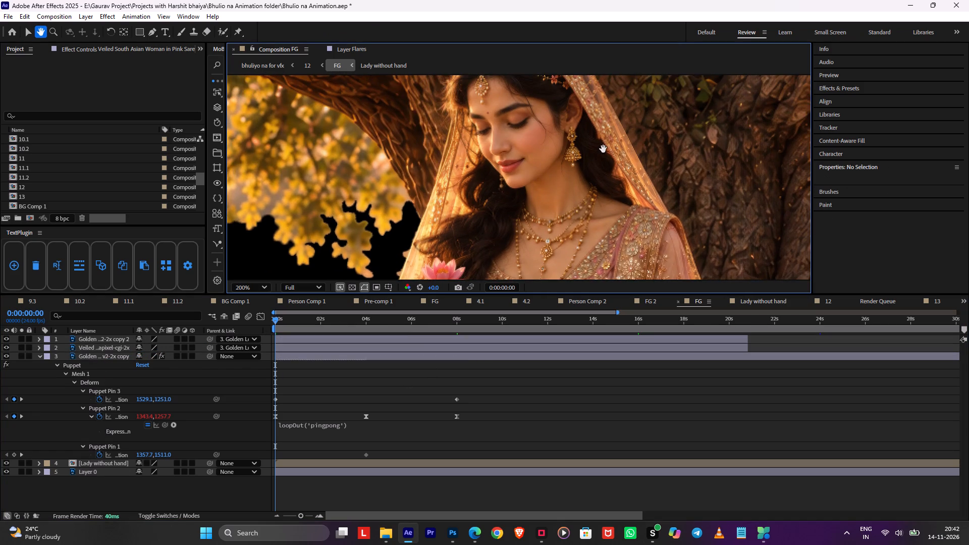
scroll(577, 198, down, 1)
key(Tab)
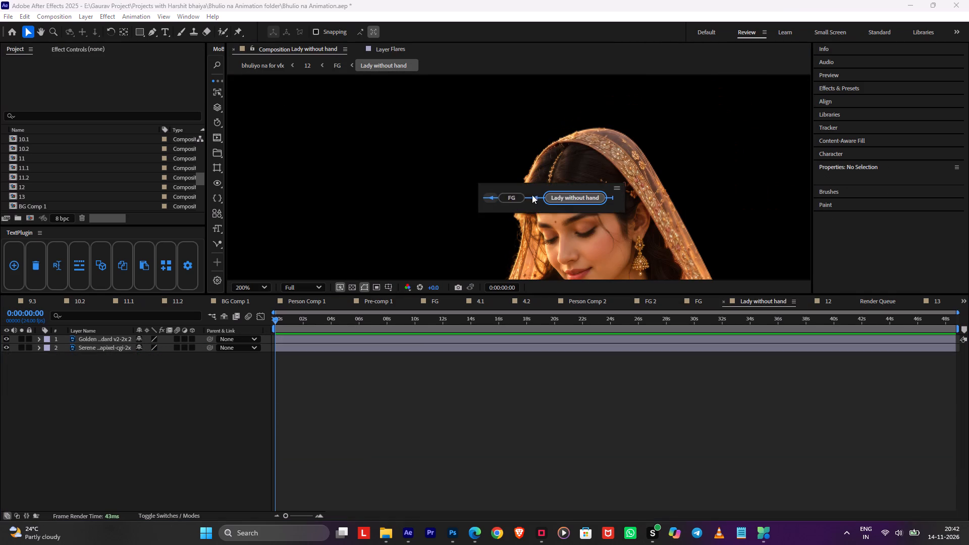
click(521, 194)
middle_drag(601, 169, 600, 202)
scroll(600, 200, up, 1)
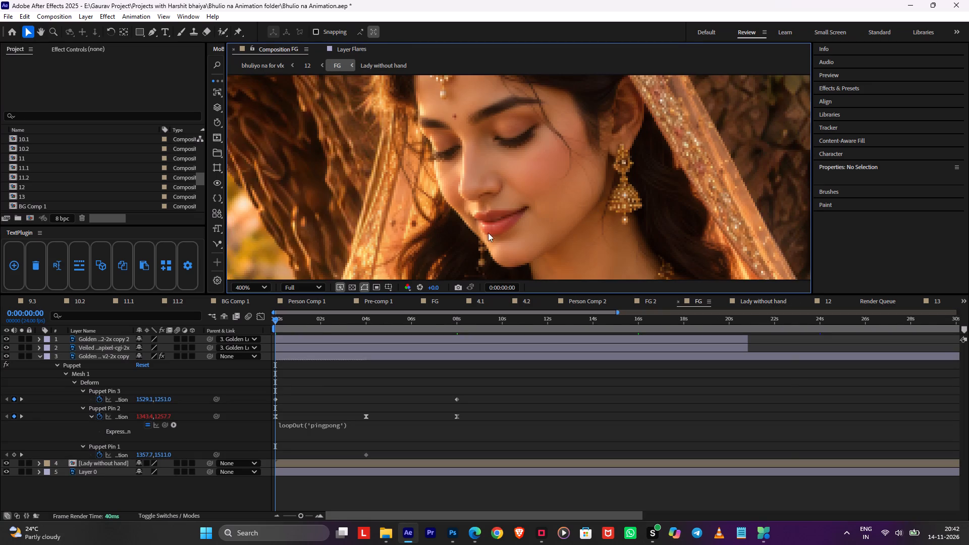
click(291, 287)
click(295, 320)
scroll(557, 179, down, 1)
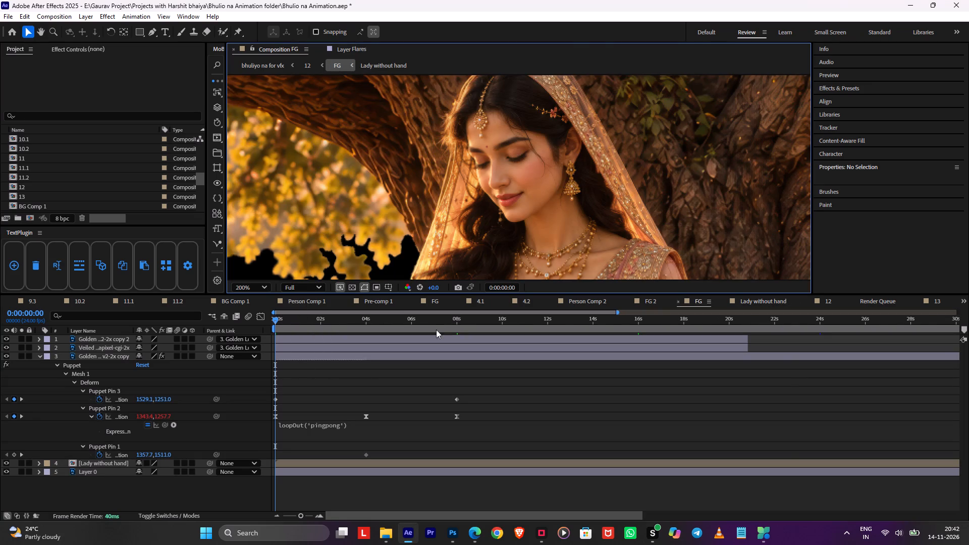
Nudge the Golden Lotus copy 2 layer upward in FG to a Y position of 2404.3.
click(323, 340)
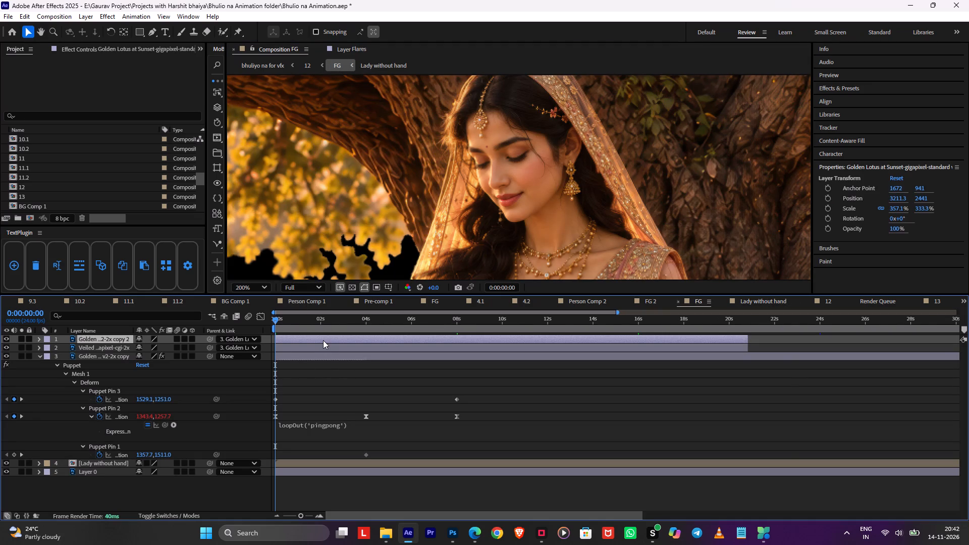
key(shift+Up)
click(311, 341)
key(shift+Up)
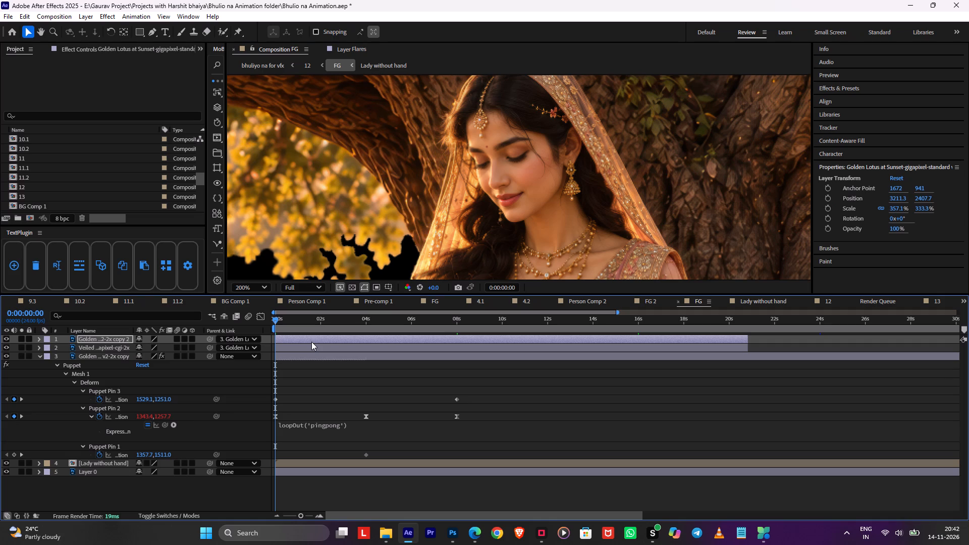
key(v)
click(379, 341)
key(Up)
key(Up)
Locate the earring layer by soloing it, unsolo it, centre it with the Veiled layer, and fit both to the composition.
click(19, 338)
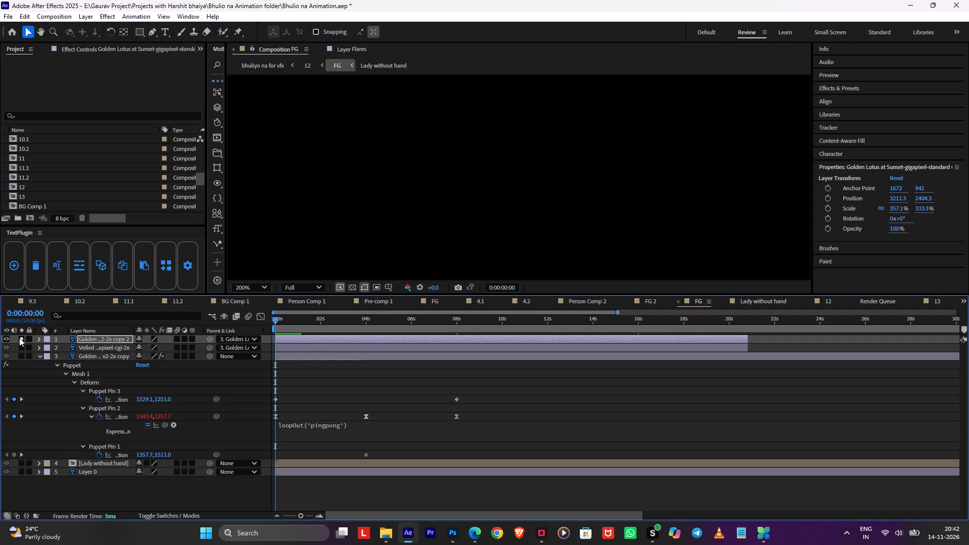
double_click(19, 338)
scroll(535, 158, down, 3)
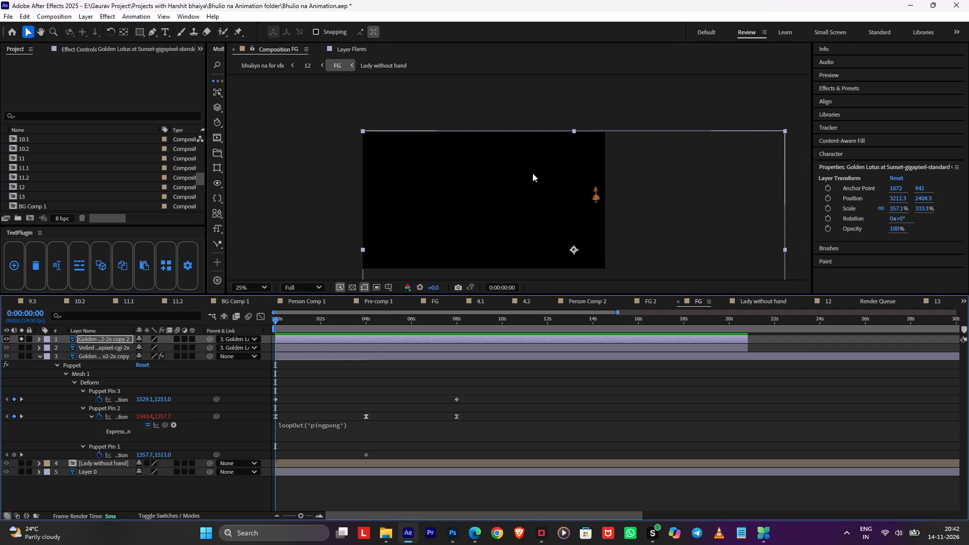
click(23, 339)
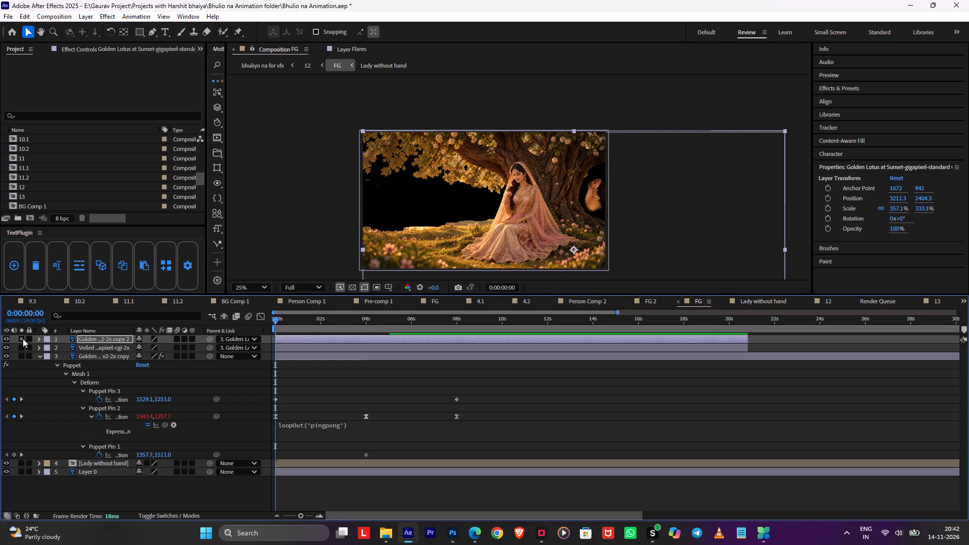
shift+click(301, 347)
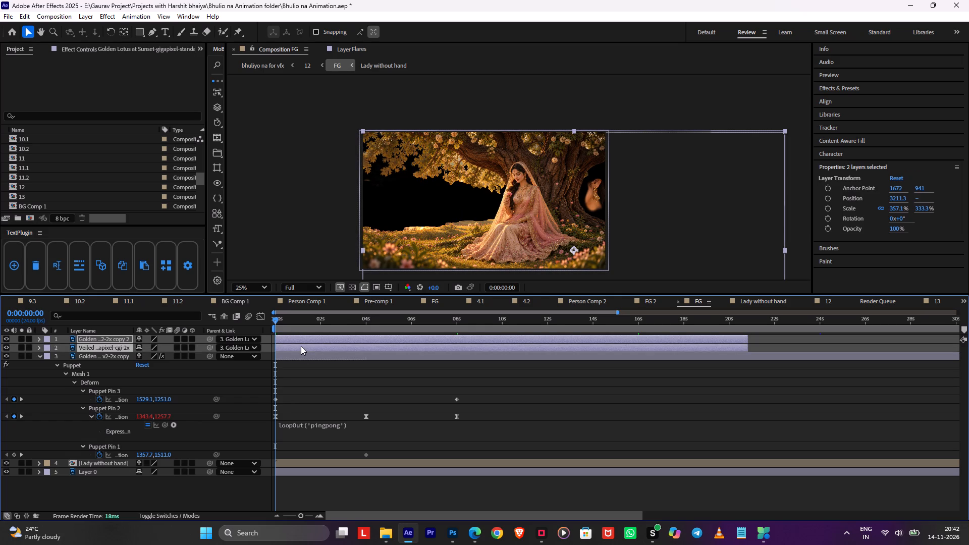
key(ctrl+Tab)
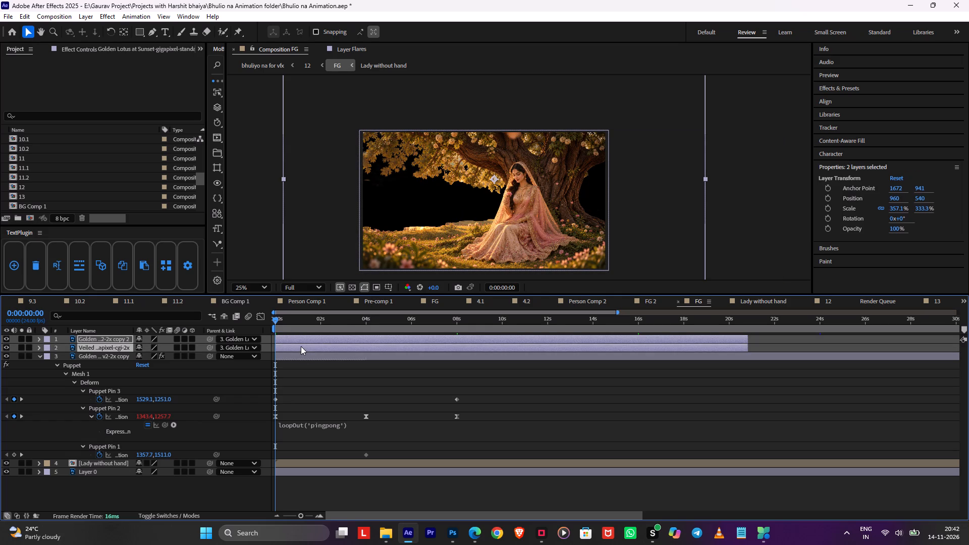
key(ctrl+alt+f)
ctrl+scroll(571, 175, up, 1)
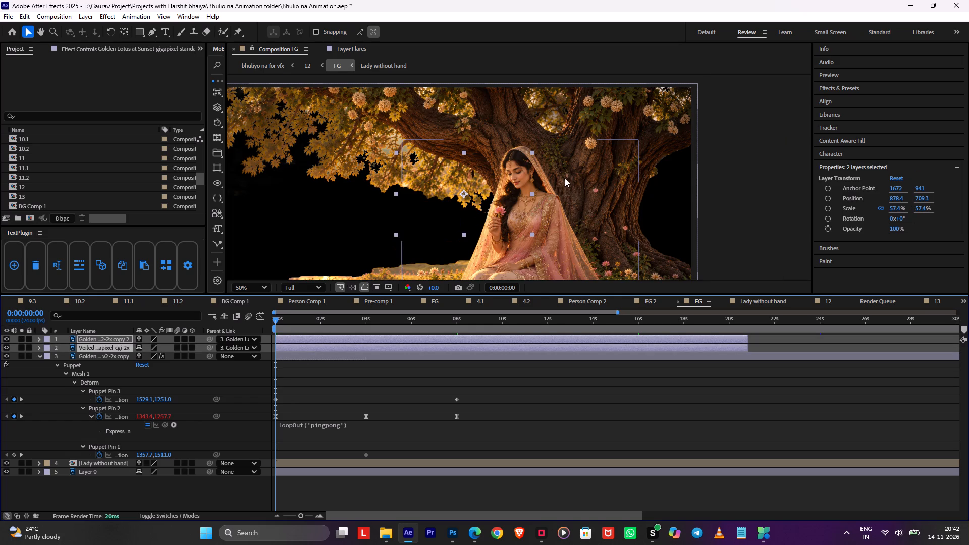
Undo the last fit-to-composition change and move the Golden Lotus copy 2 and Veiled layers from FG into the Lady without hand composition.
key(ctrl+z)
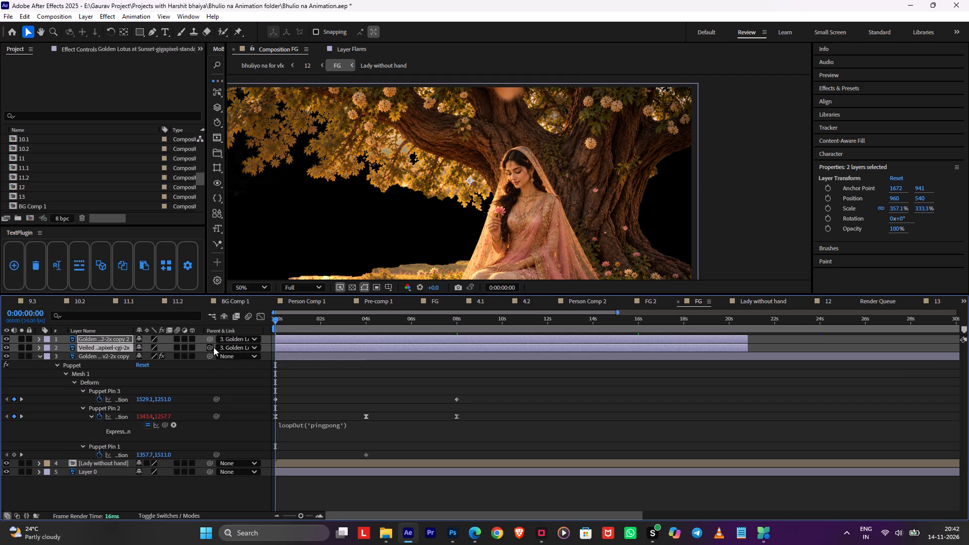
click(208, 347)
click(113, 348)
click(112, 341)
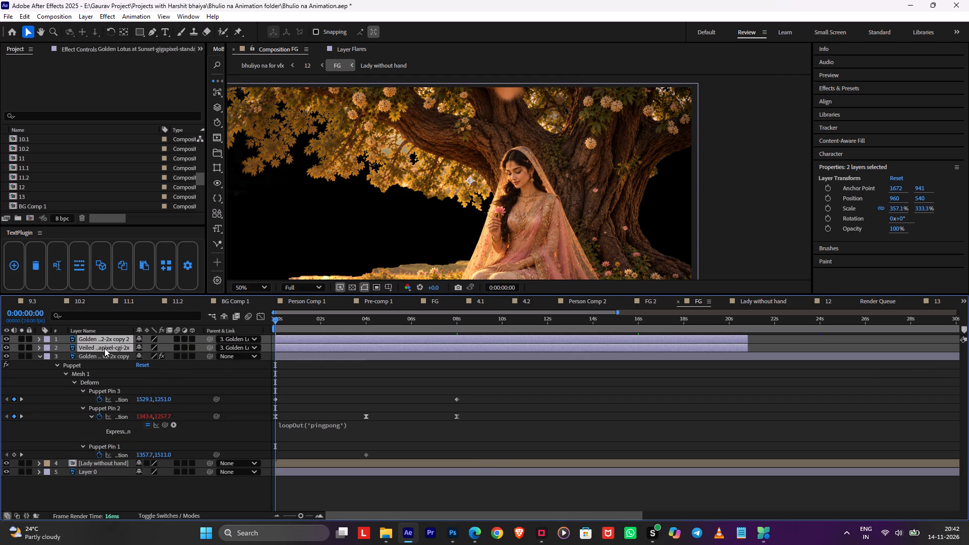
key(ctrl+x)
click(9, 340)
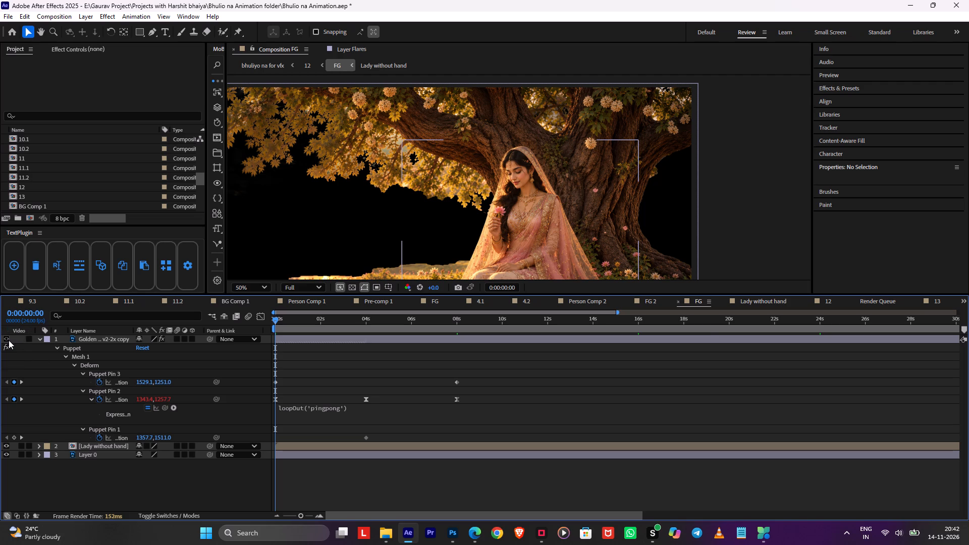
click(9, 340)
double_click(85, 446)
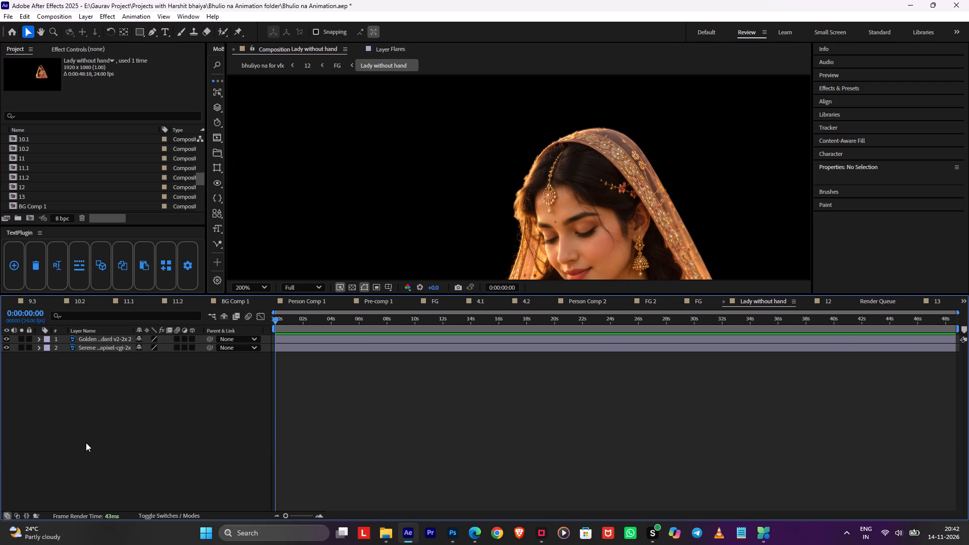
scroll(540, 240, down, 2)
key(ctrl+v)
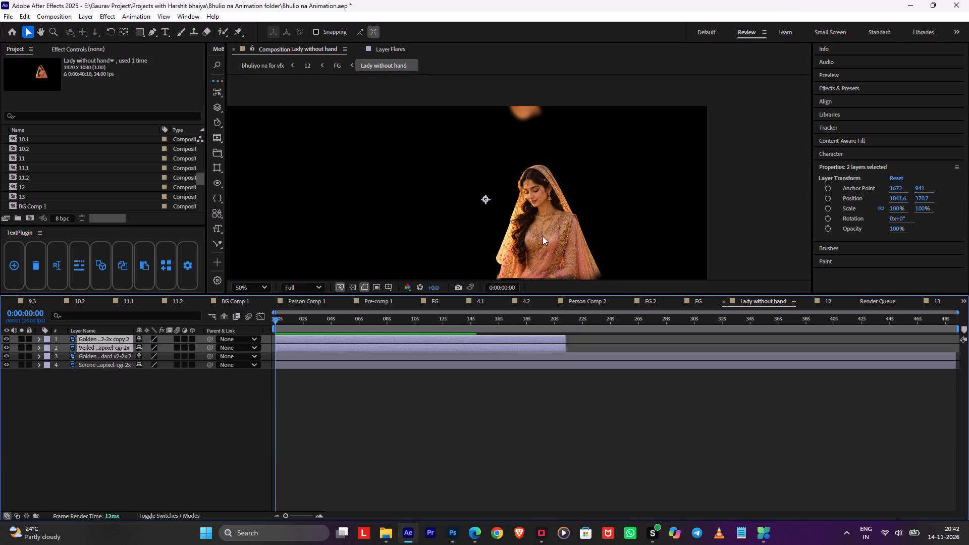
Centre both pasted layers and parent them to the Serene Indian Bride layer, snapping them to its position.
key(ctrl+Tab)
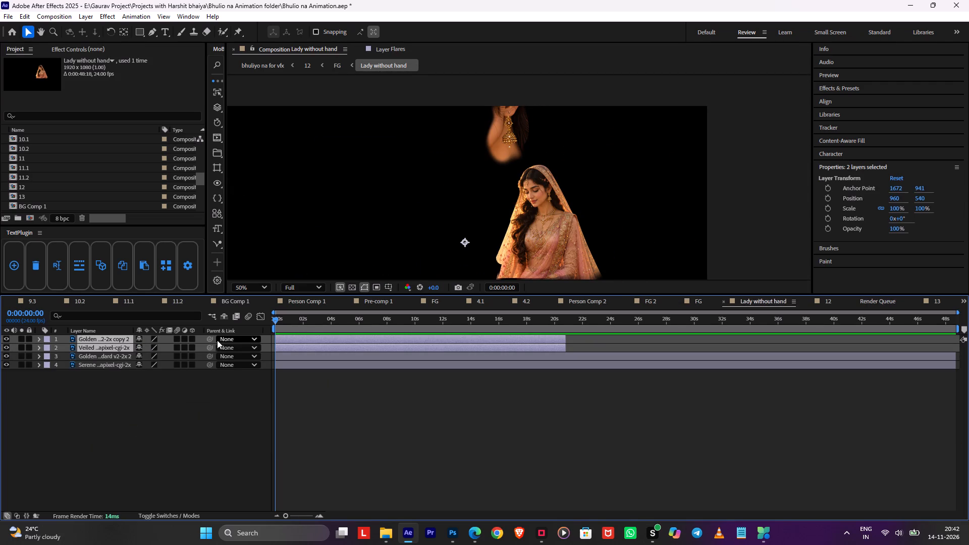
drag(210, 340, 120, 363)
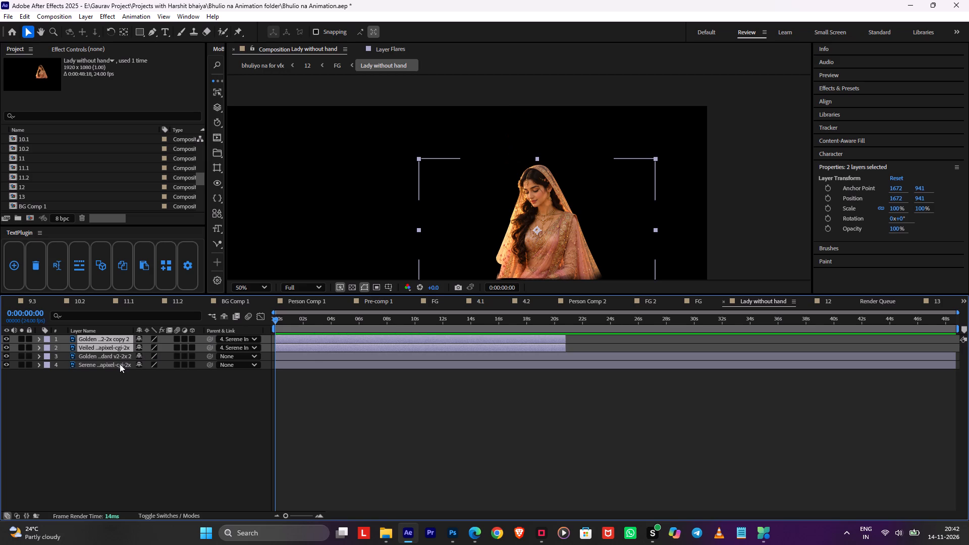
click(461, 394)
Nudge the Golden Lotus copy 2 earring layer up to a Y position of 924.3 and slightly to the right.
scroll(630, 208, up, 2)
middle_drag(643, 218, 579, 198)
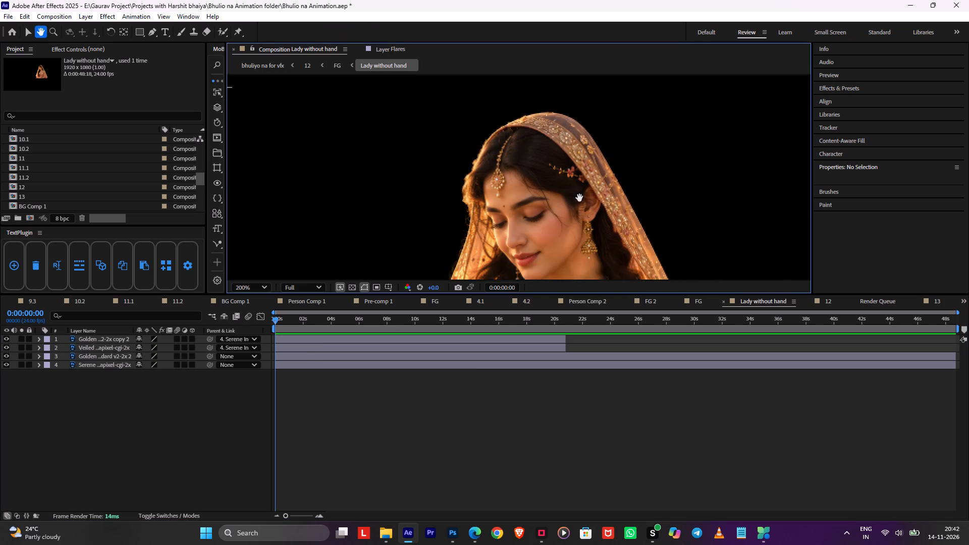
middle_drag(579, 198, 496, 154)
scroll(507, 154, up, 1)
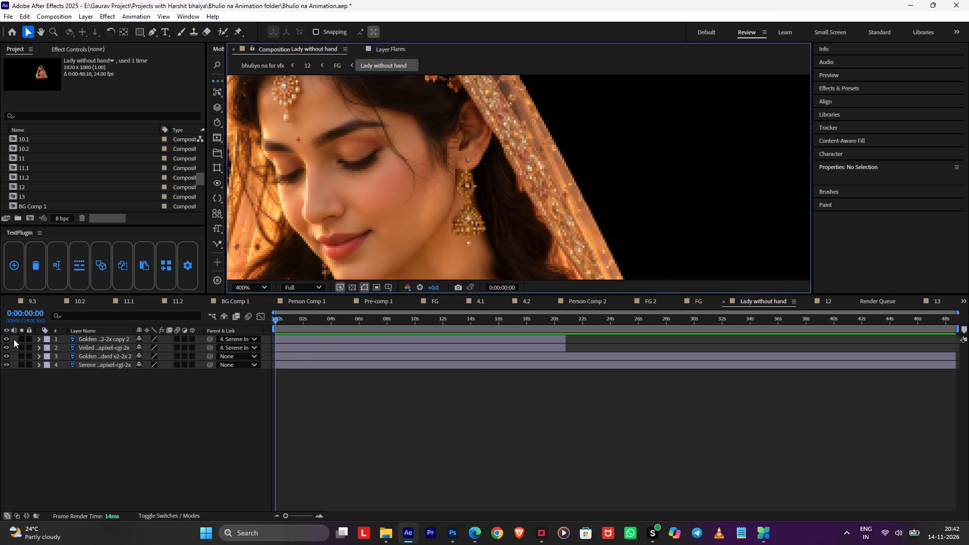
double_click(5, 338)
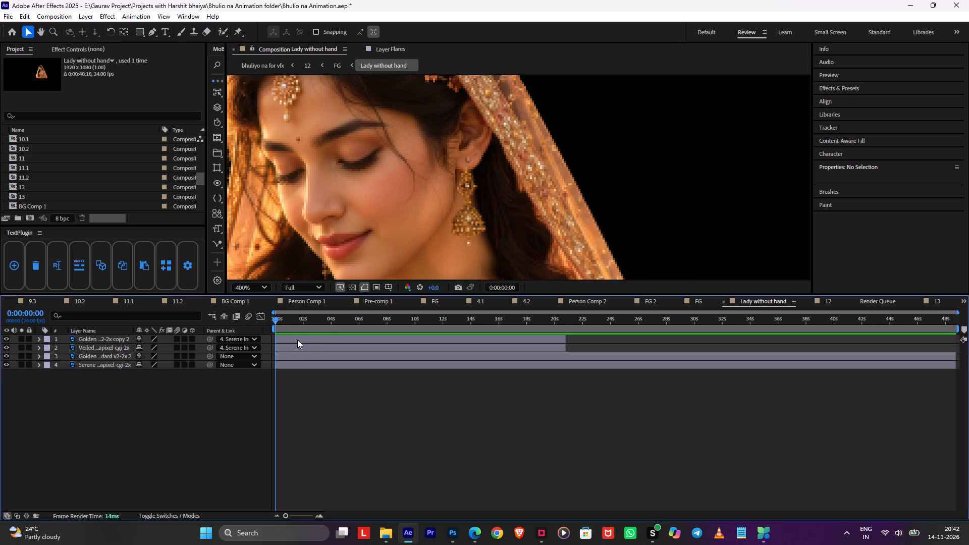
click(293, 337)
key(shift+Up)
key(shift+Up)
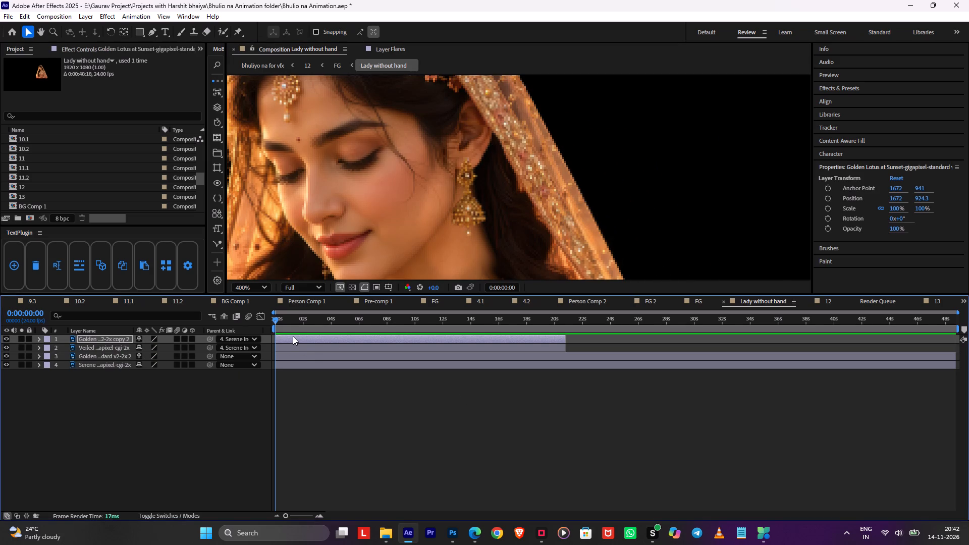
key(Right)
Apply the Curves effect to the Veiled South Asian Woman layer.
click(288, 348)
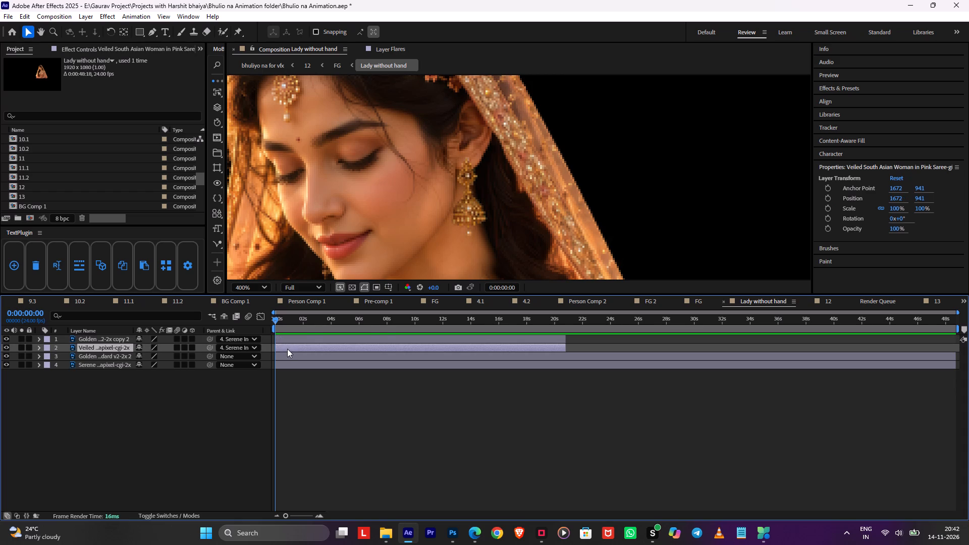
key(space)
text(c)
key(u)
key(r)
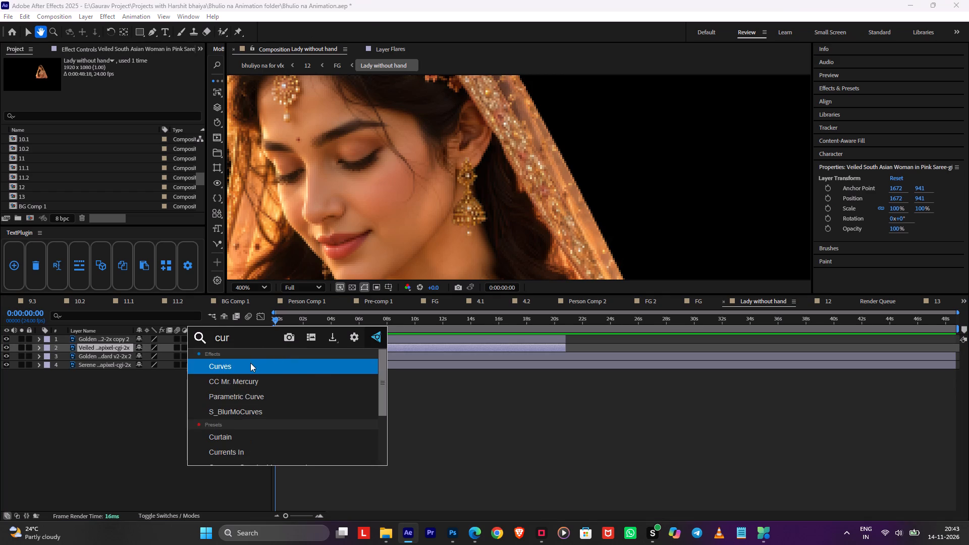
click(243, 365)
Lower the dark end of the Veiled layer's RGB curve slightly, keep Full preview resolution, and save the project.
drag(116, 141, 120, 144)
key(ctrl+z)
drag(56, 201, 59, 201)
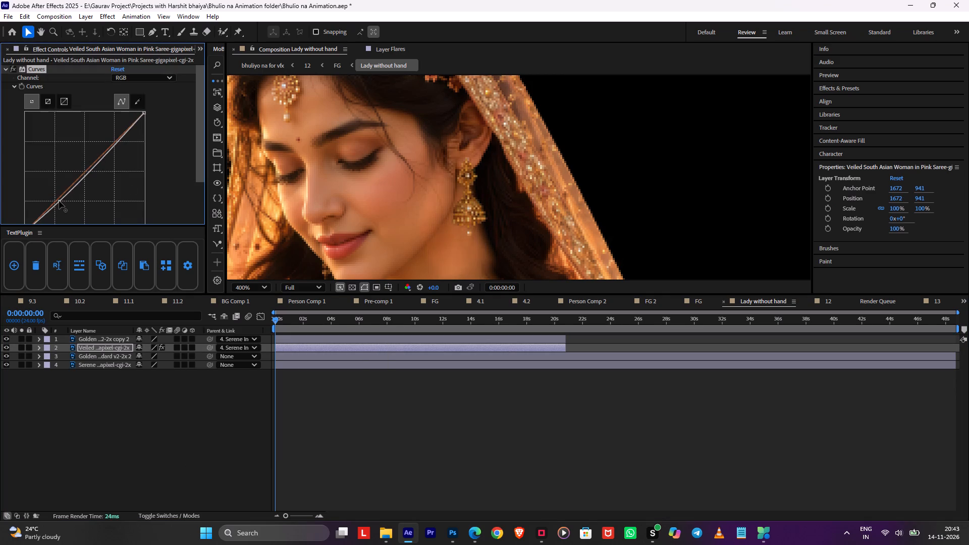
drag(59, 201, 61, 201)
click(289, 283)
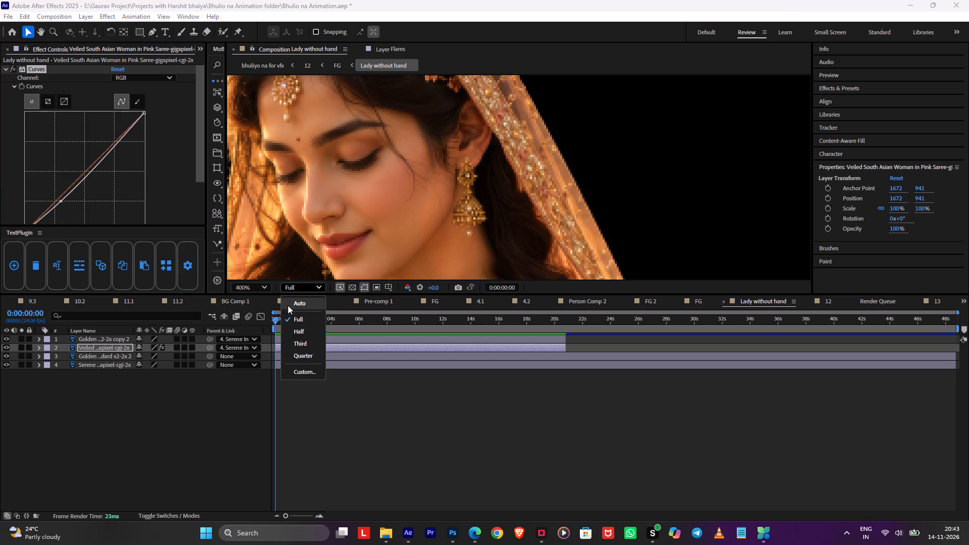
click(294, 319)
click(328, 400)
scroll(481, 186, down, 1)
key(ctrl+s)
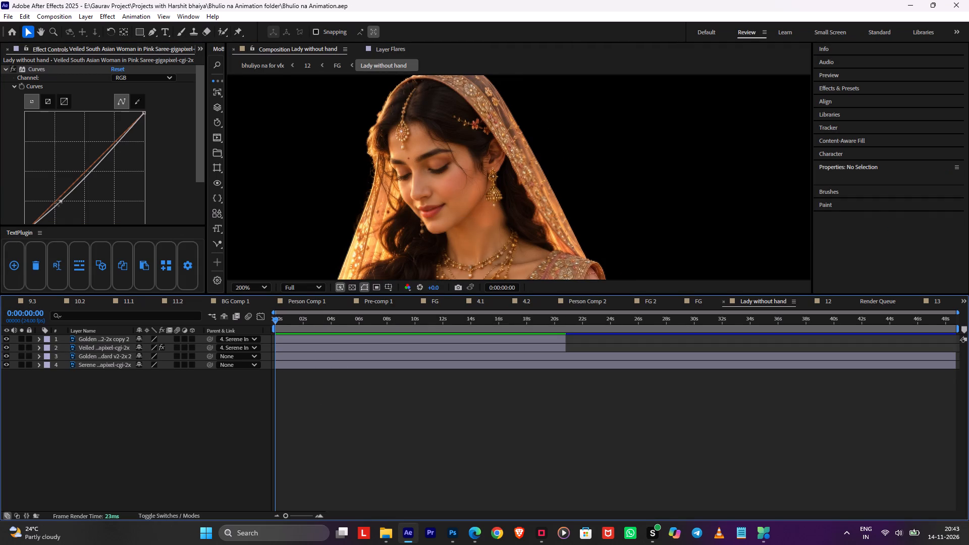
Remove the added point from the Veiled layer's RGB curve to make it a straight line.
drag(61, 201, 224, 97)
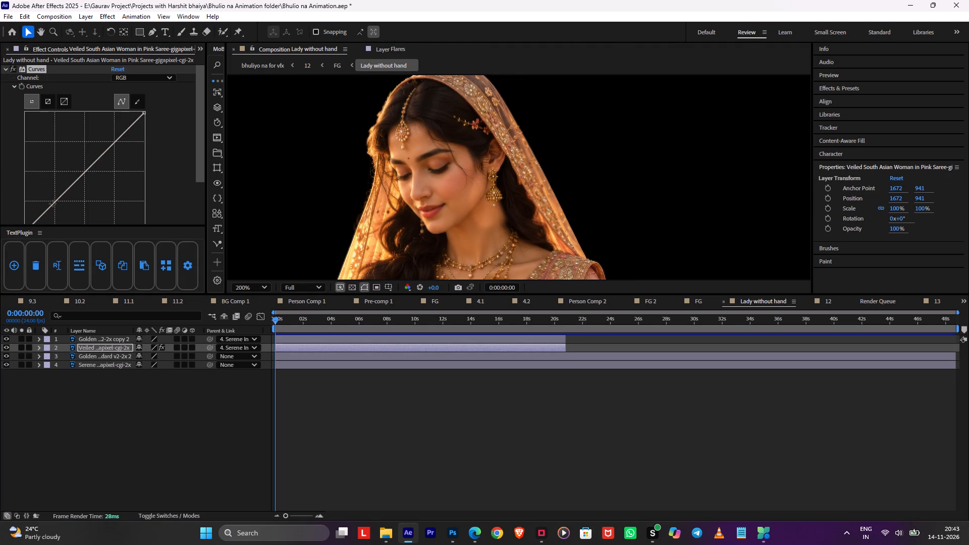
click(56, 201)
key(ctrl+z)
Switch to Photoshop, paint white on the Veiled layer's mask over the cheek and neck with a 113 px brush, and save 2.psd.
key(alt+Tab)
key(alt+Tab)
alt+right_drag(364, 364, 385, 239)
key(x)
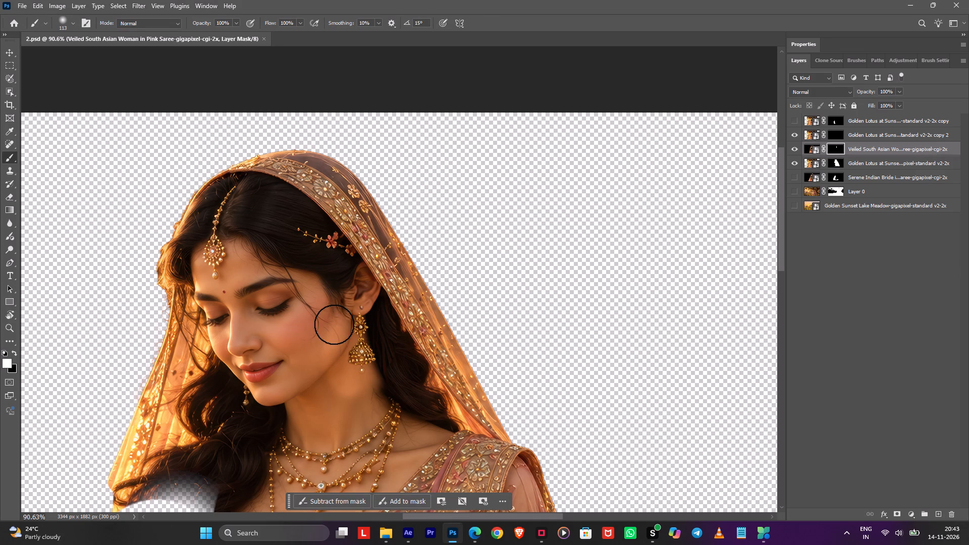
drag(334, 328, 327, 363)
drag(331, 333, 325, 363)
drag(326, 359, 361, 408)
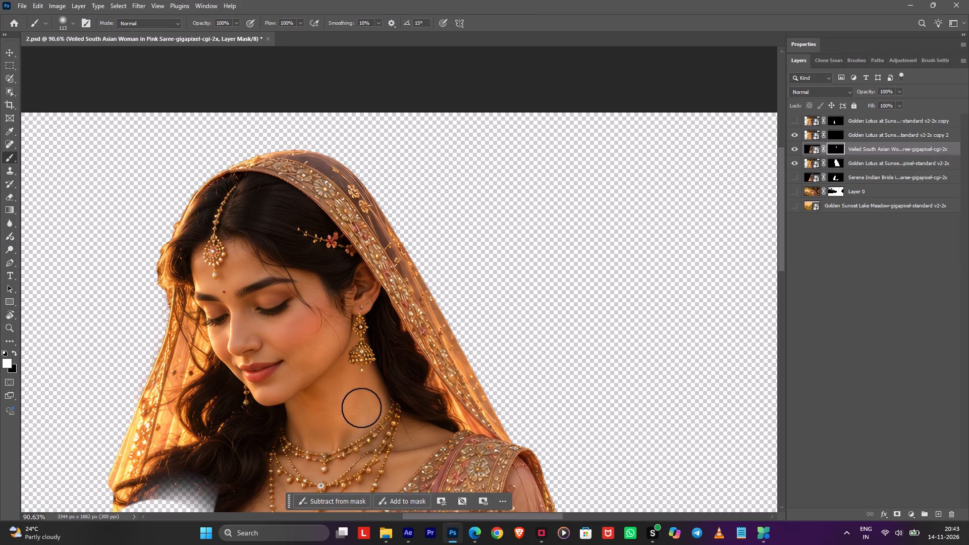
drag(361, 408, 334, 392)
alt+scroll(402, 347, down, 3)
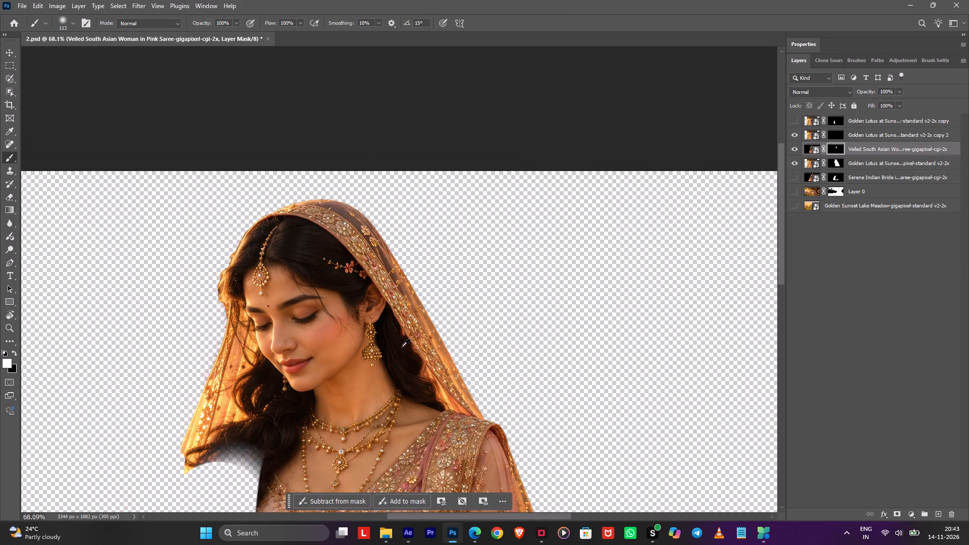
alt+scroll(402, 347, down, 2)
key(ctrl+s)
Return to After Effects and apply the CC Vignette effect to the Veiled South Asian Woman layer.
key(alt+Tab)
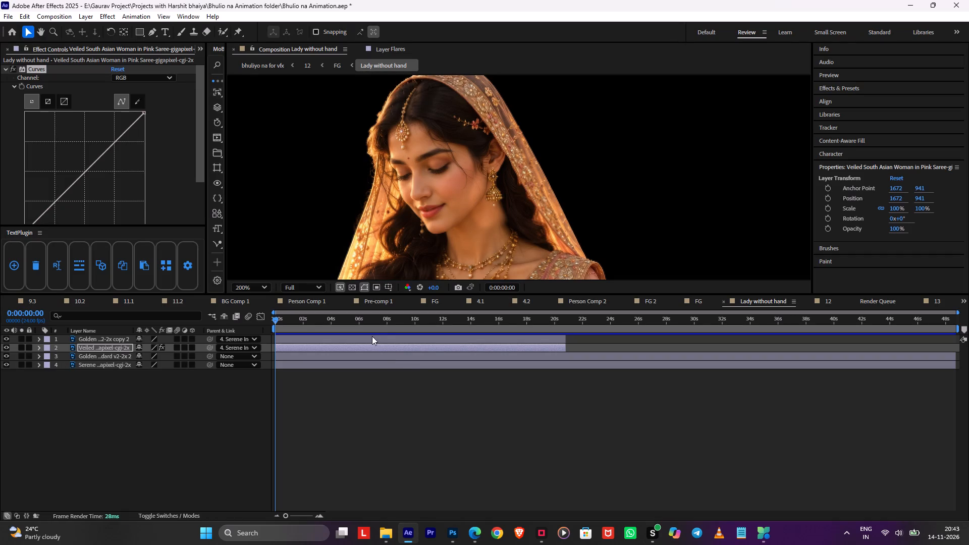
key(ctrl+space)
click(355, 350)
key(ctrl+space)
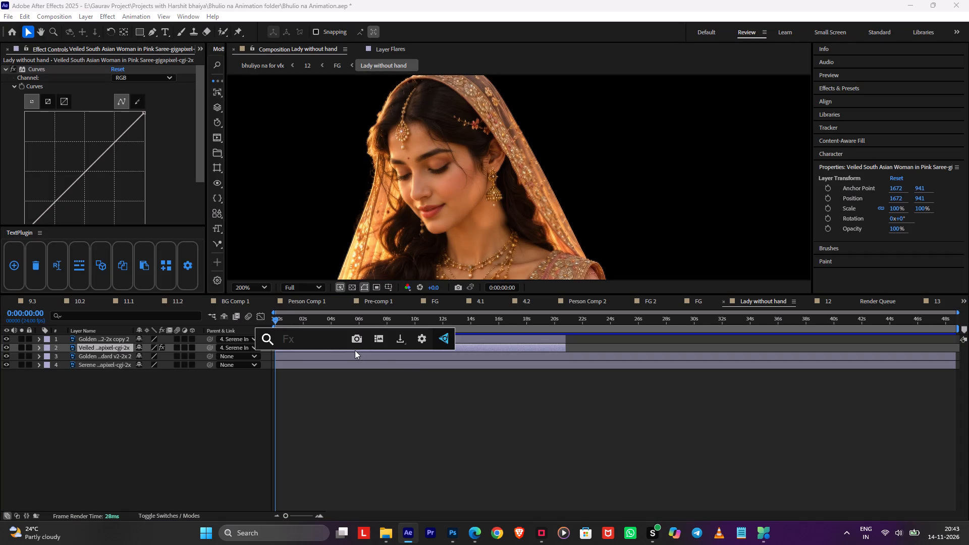
text(cc)
key(space)
key(v)
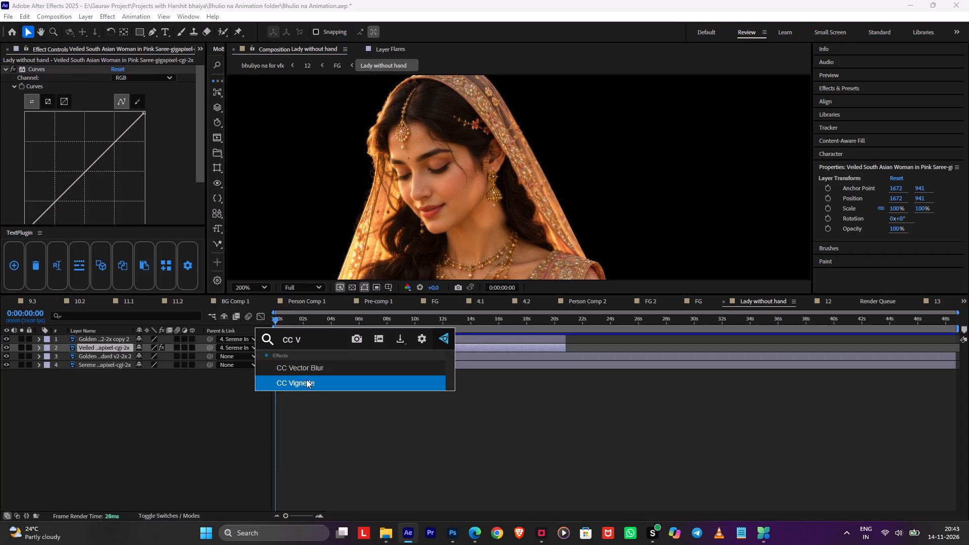
click(306, 379)
Set the Veiled layer's CC Vignette to Pin Highlights 100 and an Angle of View of 100.4.
drag(119, 205, 88, 206)
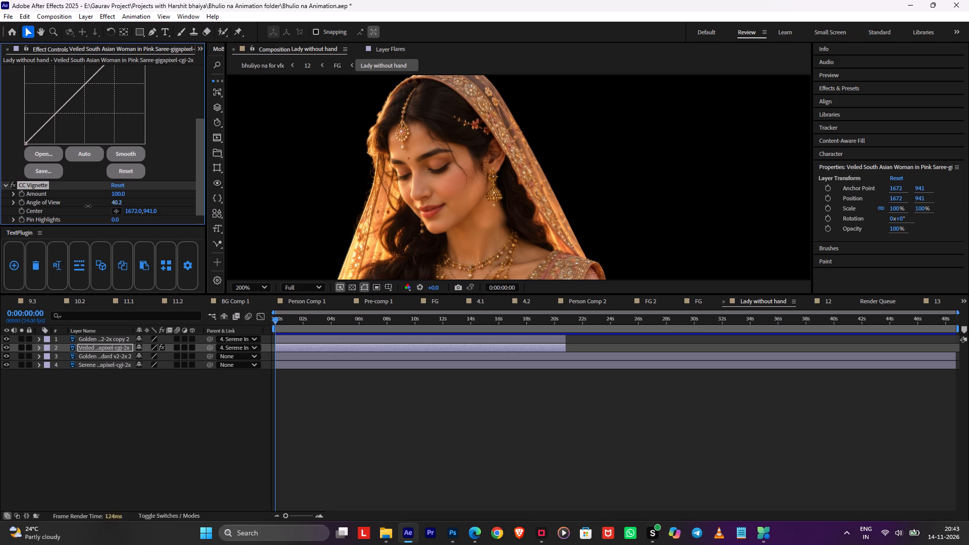
drag(88, 206, 179, 195)
drag(115, 220, 294, 214)
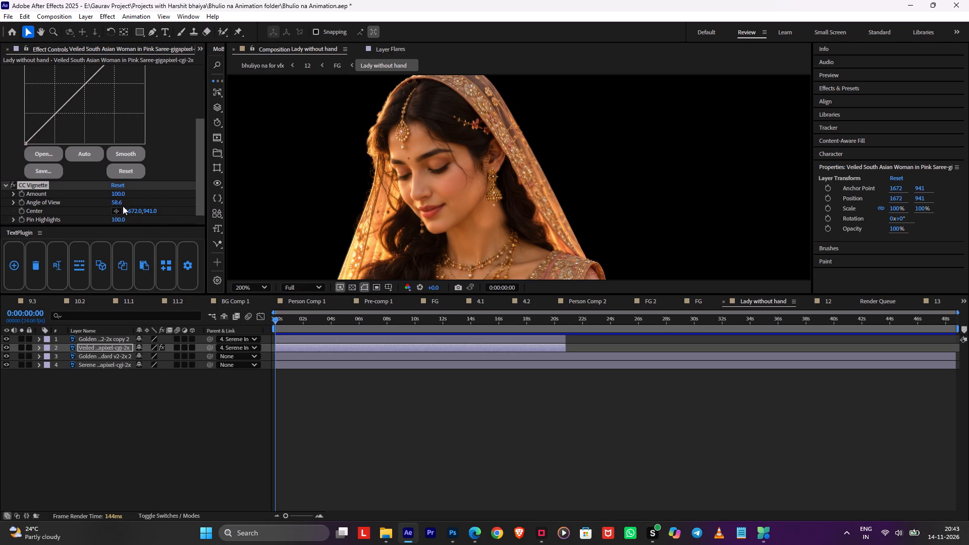
drag(118, 203, 315, 205)
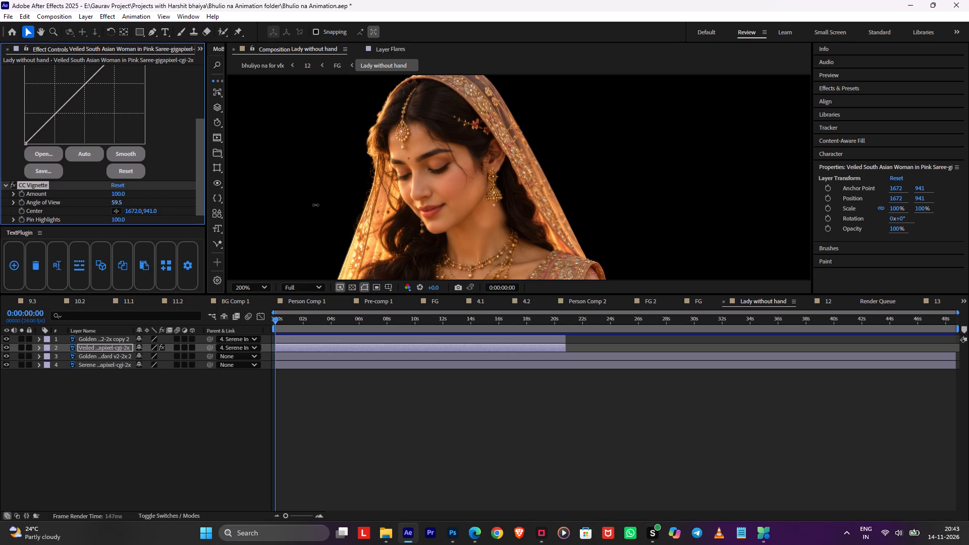
drag(315, 205, 390, 198)
drag(390, 198, 533, 198)
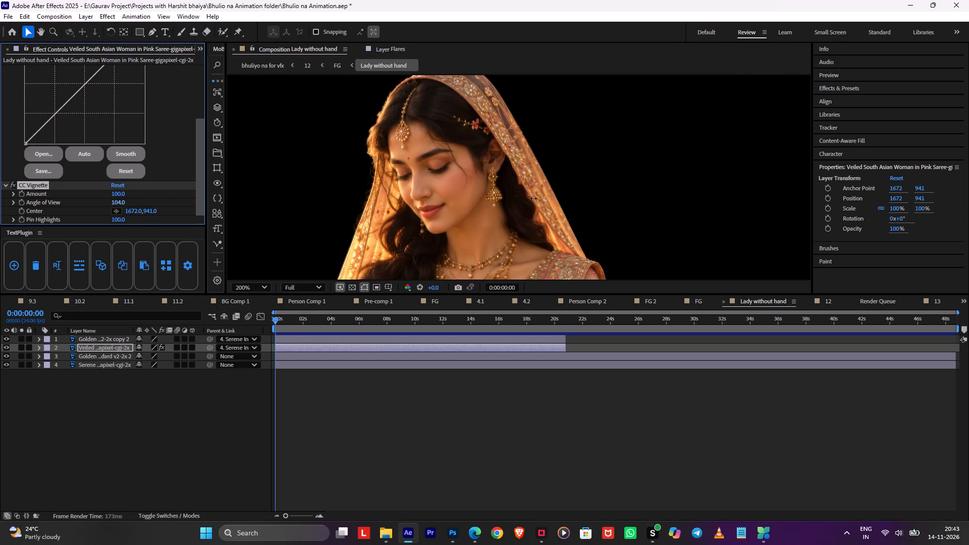
drag(533, 198, 527, 199)
scroll(536, 231, up, 1)
scroll(495, 225, down, 1)
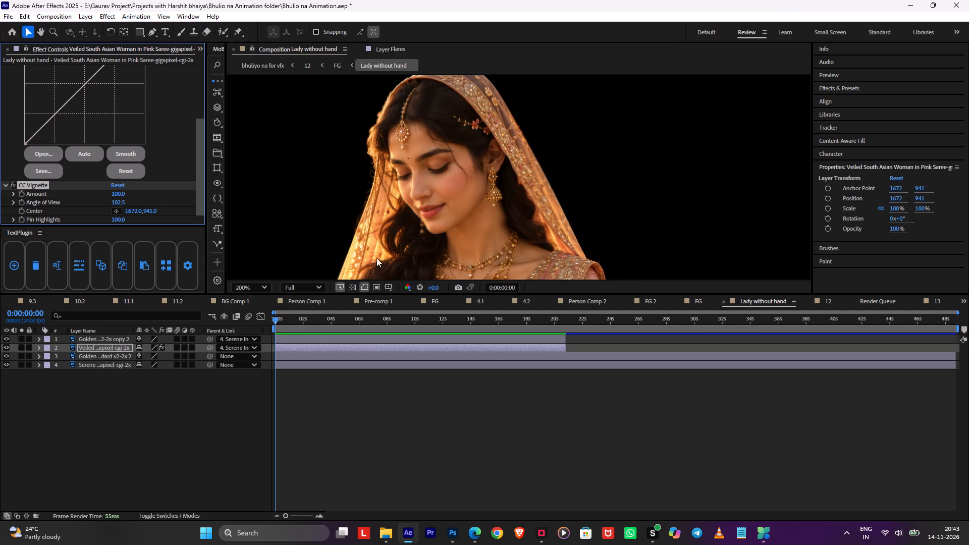
drag(120, 202, 111, 204)
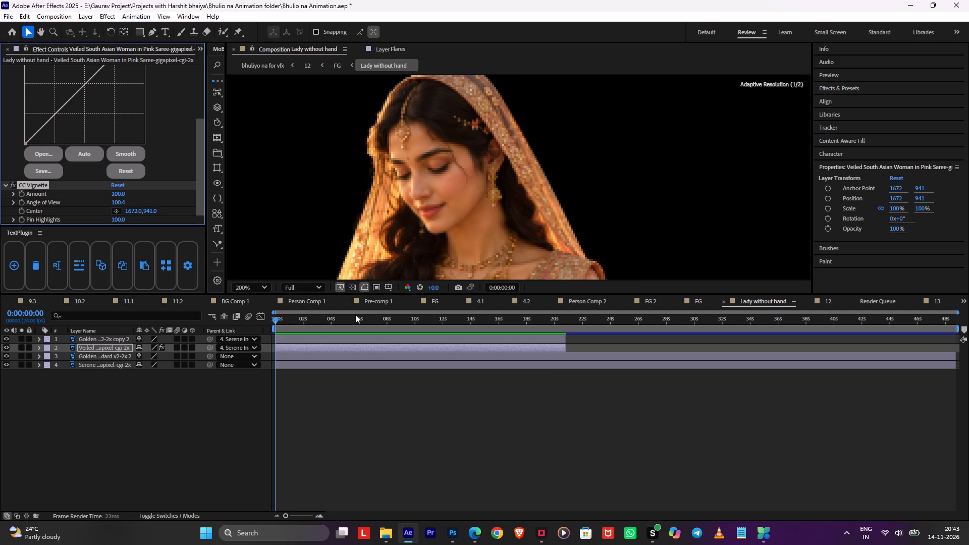
Save the project and go up through FG to composition 12 to examine the earring close up.
click(474, 440)
key(Tab)
click(477, 242)
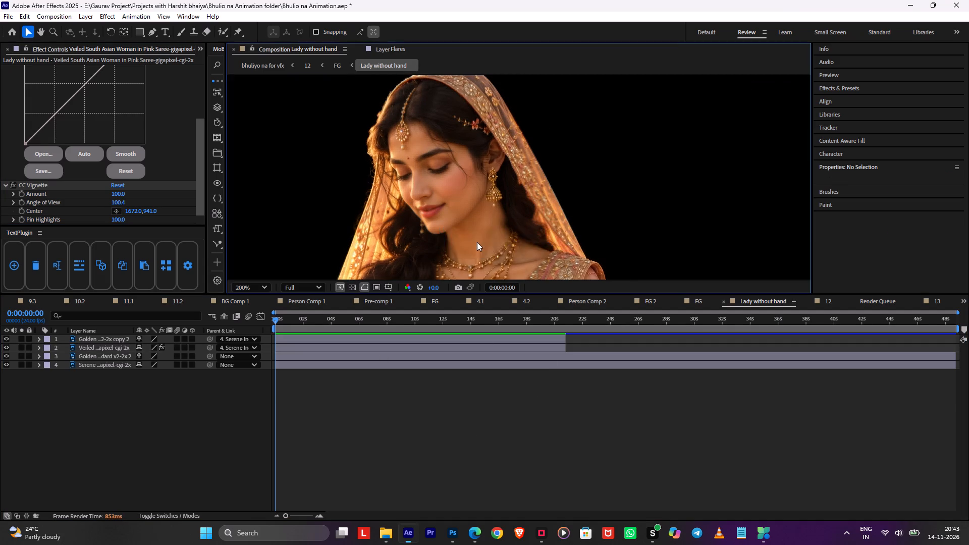
key(ctrl+s)
key(Tab)
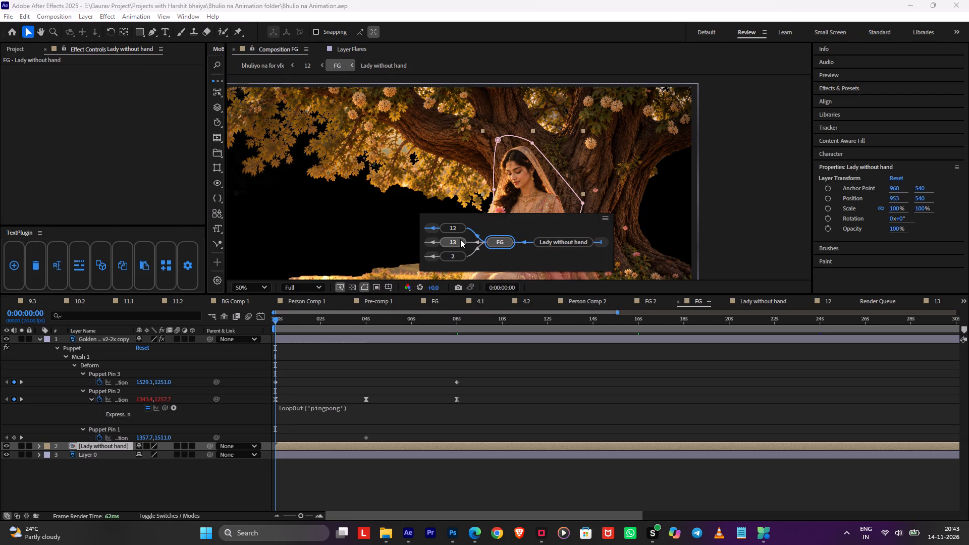
click(457, 233)
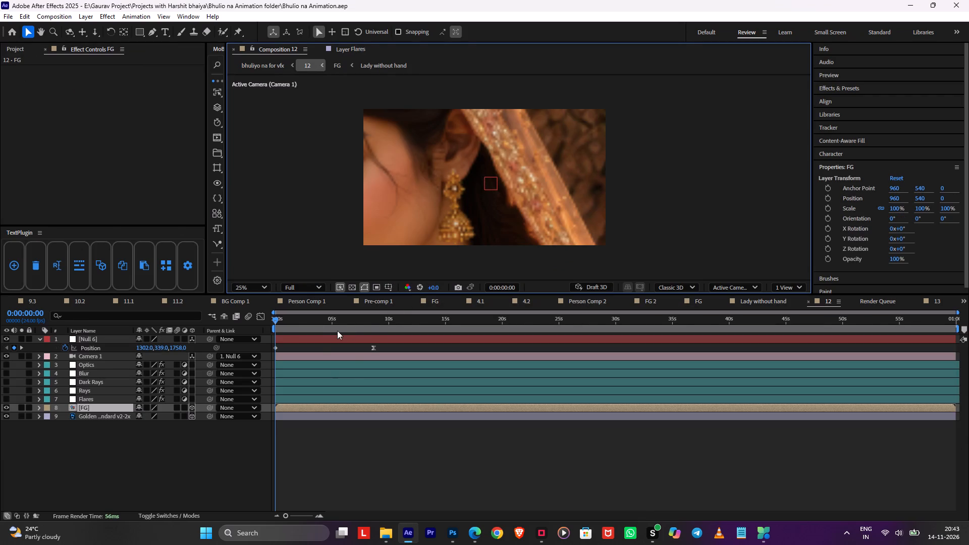
click(299, 285)
click(293, 320)
scroll(469, 214, up, 1)
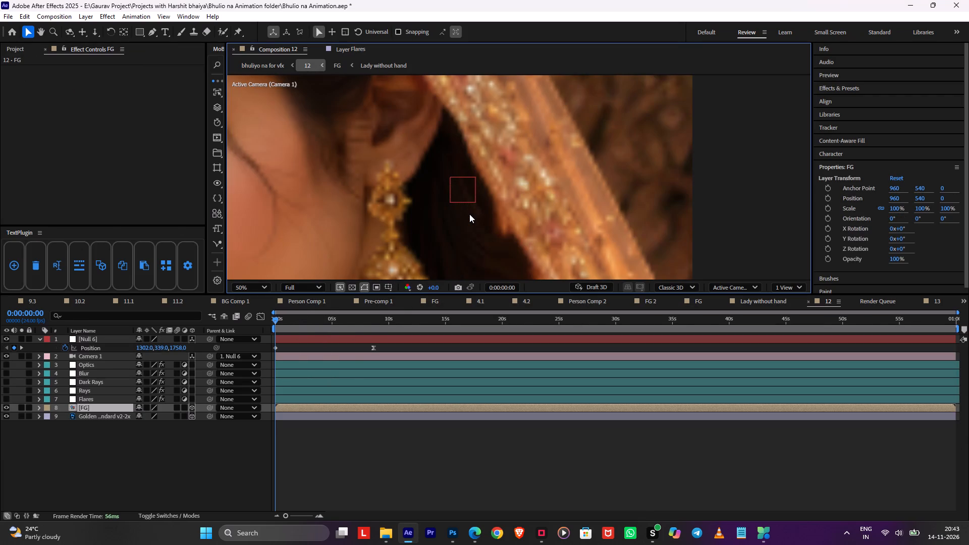
Empty all memory and disk cache, deleting the disk cache for all versions.
key(1)
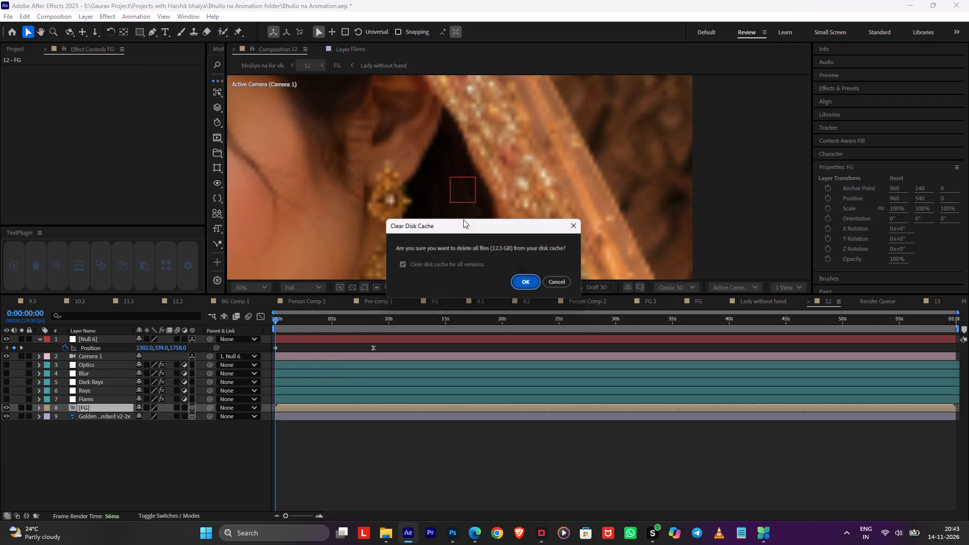
key(space)
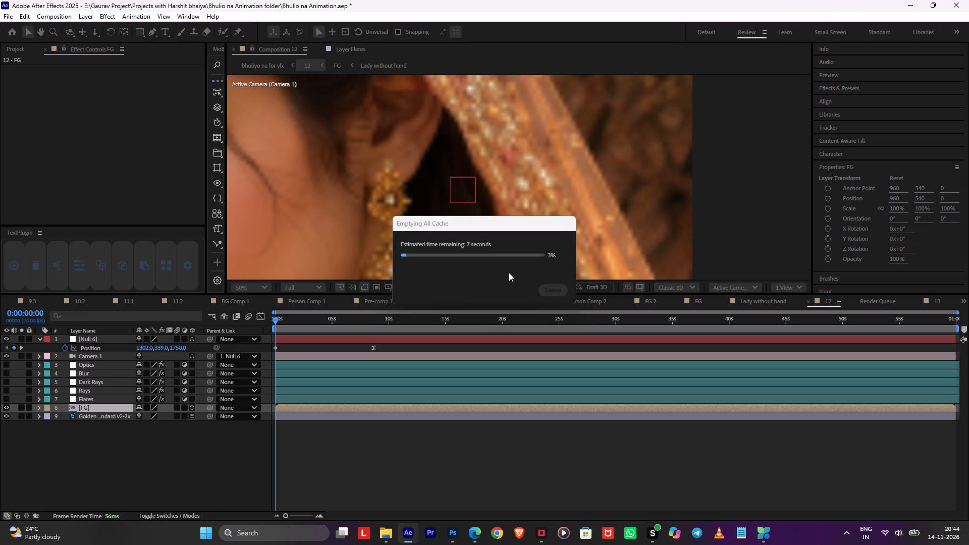
Switch to Microsoft PC Manager and run Boost to free up memory.
click(760, 535)
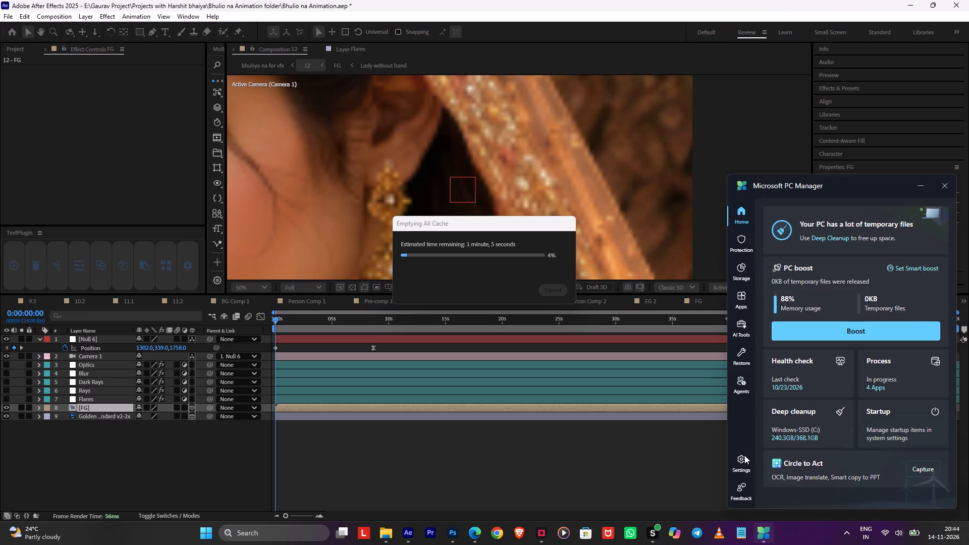
click(786, 340)
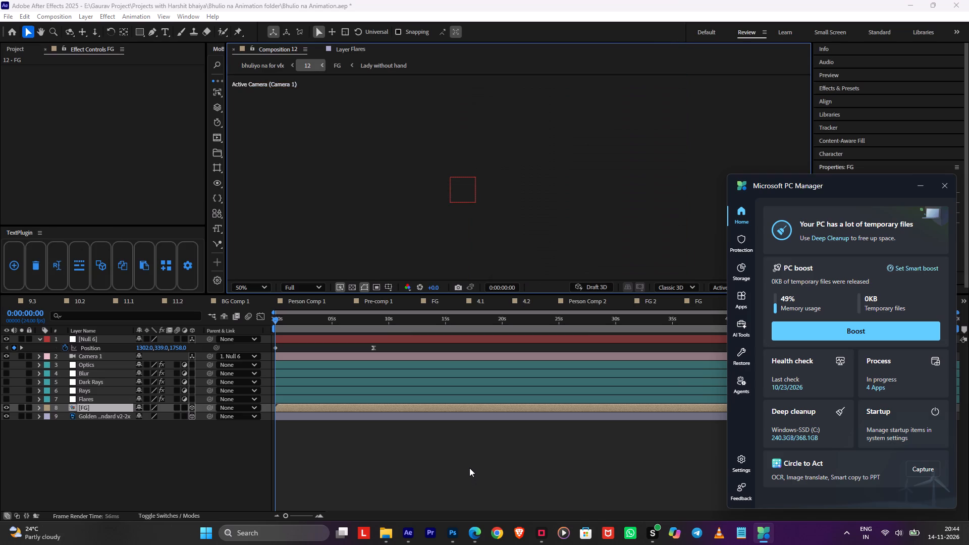
Return to After Effects and scrub composition 12 to 0:00:08:16 to check the earring over the camera move.
click(469, 468)
scroll(478, 212, down, 1)
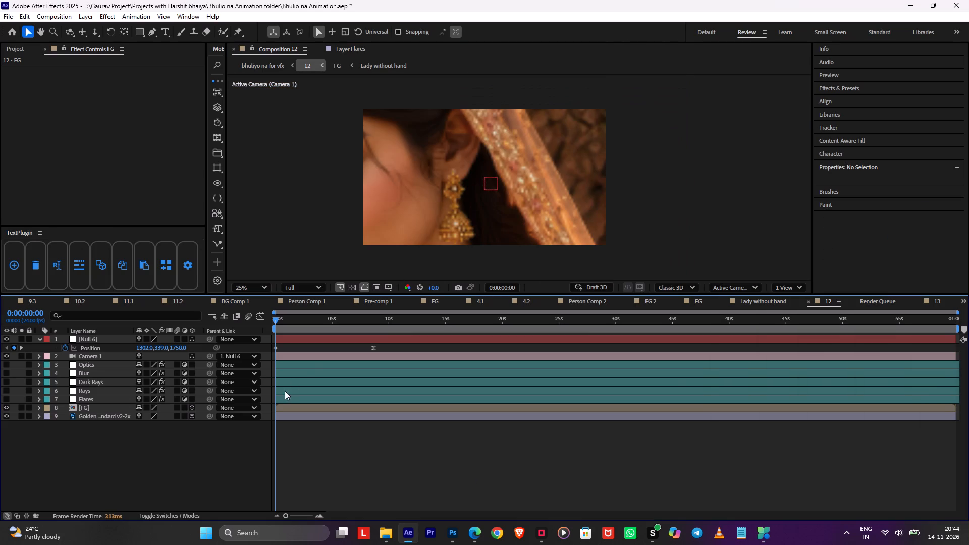
drag(306, 326, 371, 324)
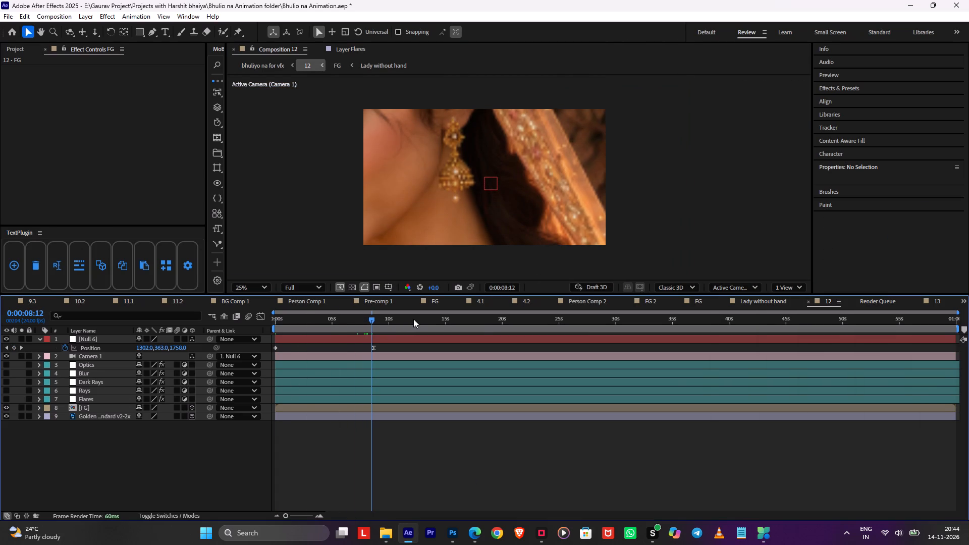
shift+click(373, 321)
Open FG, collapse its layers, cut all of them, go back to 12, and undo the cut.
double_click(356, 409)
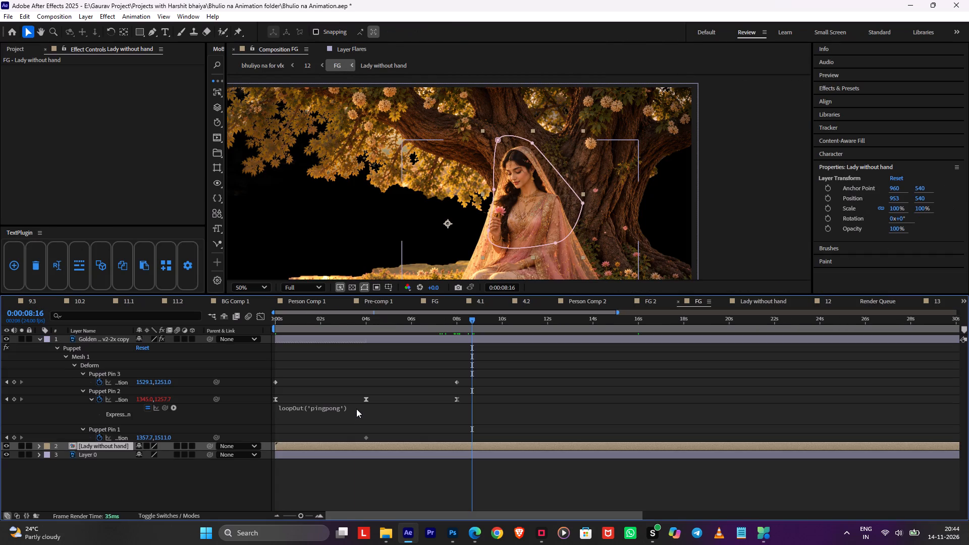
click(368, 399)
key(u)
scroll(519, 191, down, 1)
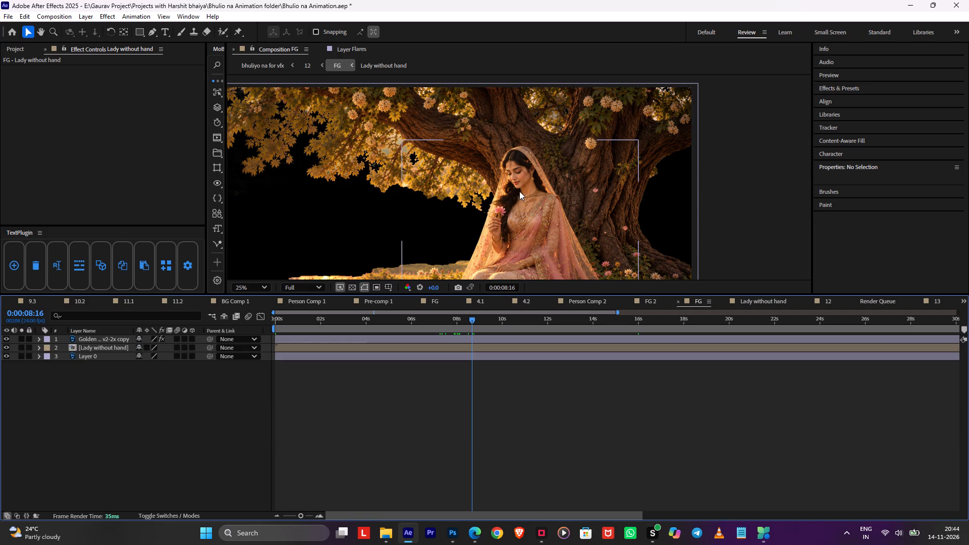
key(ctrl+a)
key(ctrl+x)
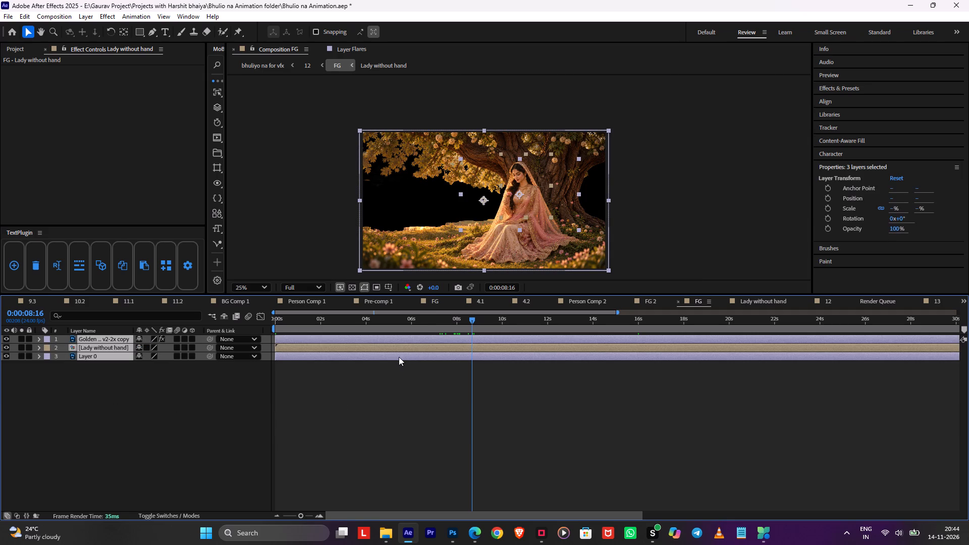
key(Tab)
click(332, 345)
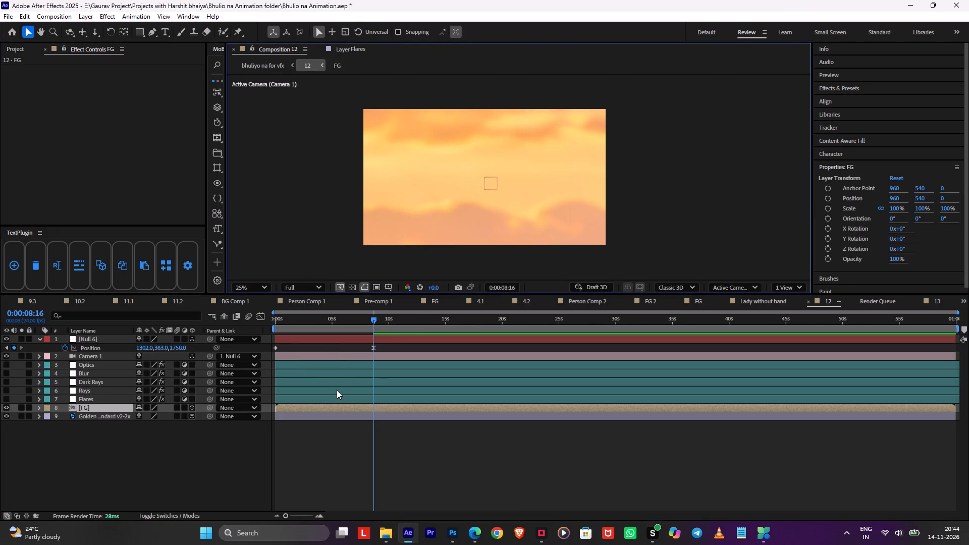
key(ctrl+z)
Reveal the FG layer's source composition in the project and duplicate it.
right_click(347, 407)
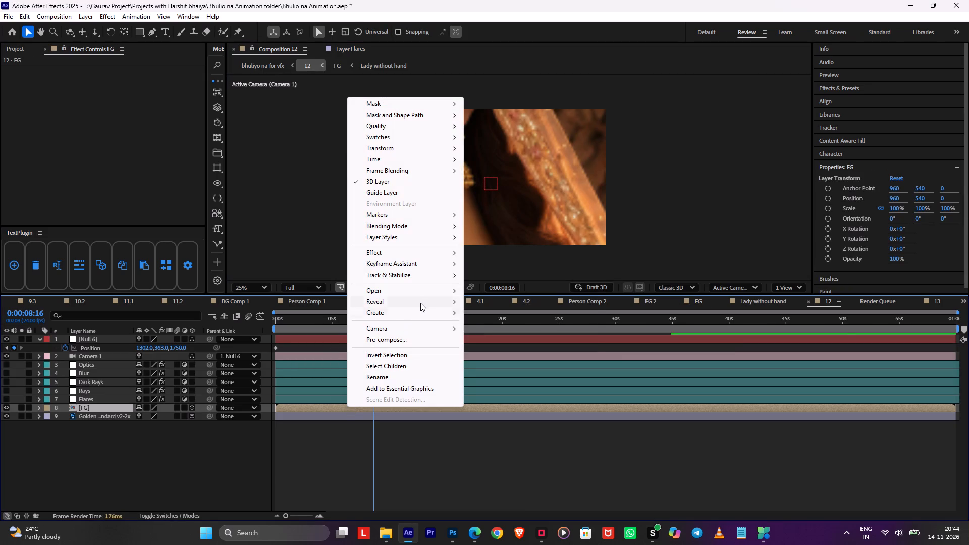
click(511, 311)
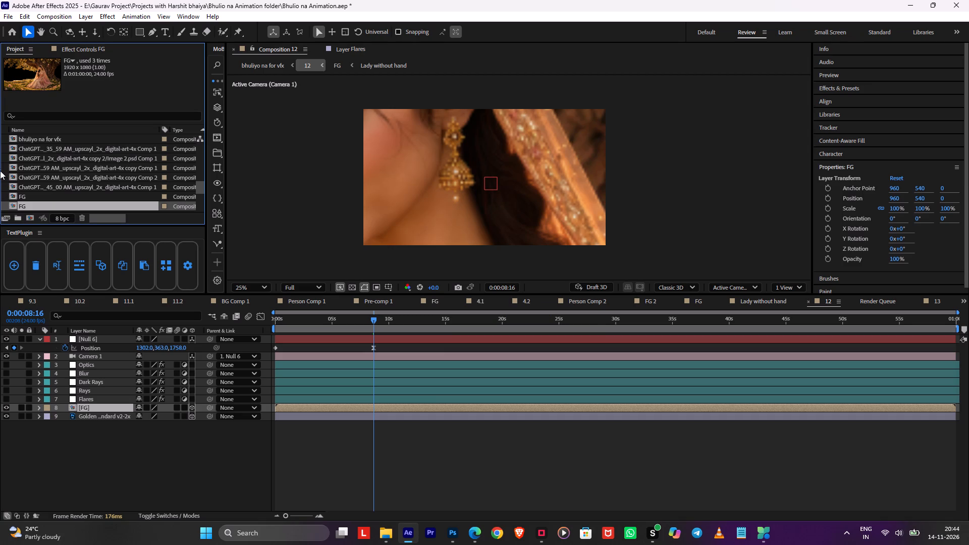
key(ctrl+d)
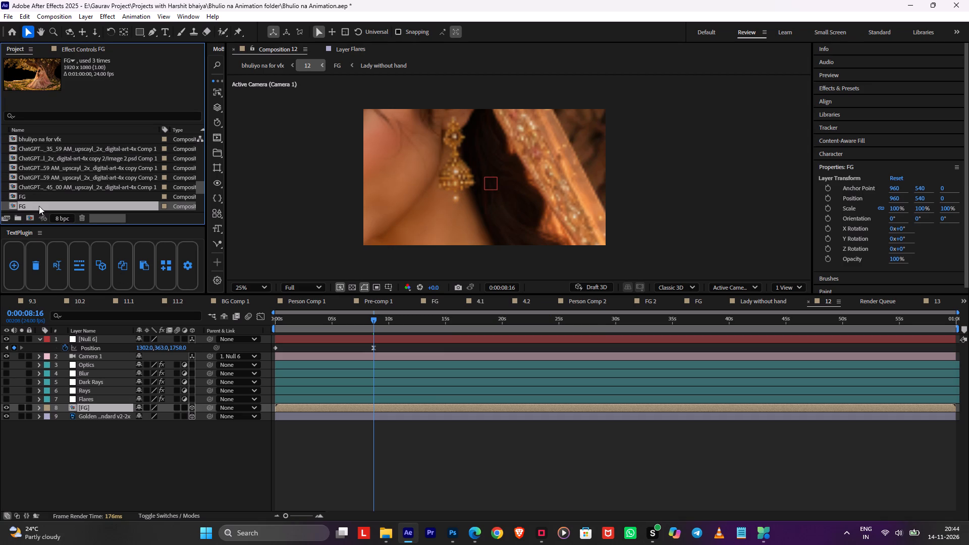
click(39, 206)
key(ctrl+d)
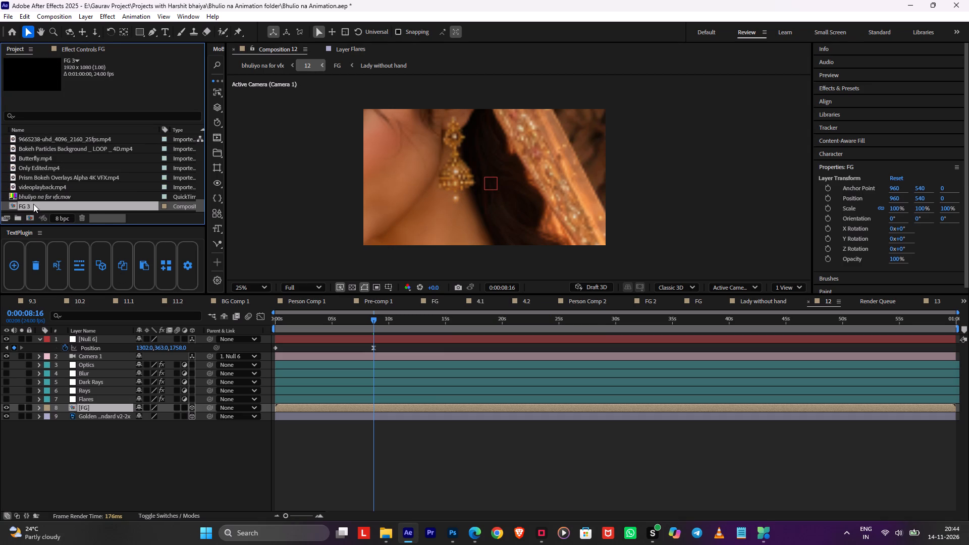
Replace the FG layer in composition 12 with the duplicated composition FG 4.
drag(34, 140, 72, 385)
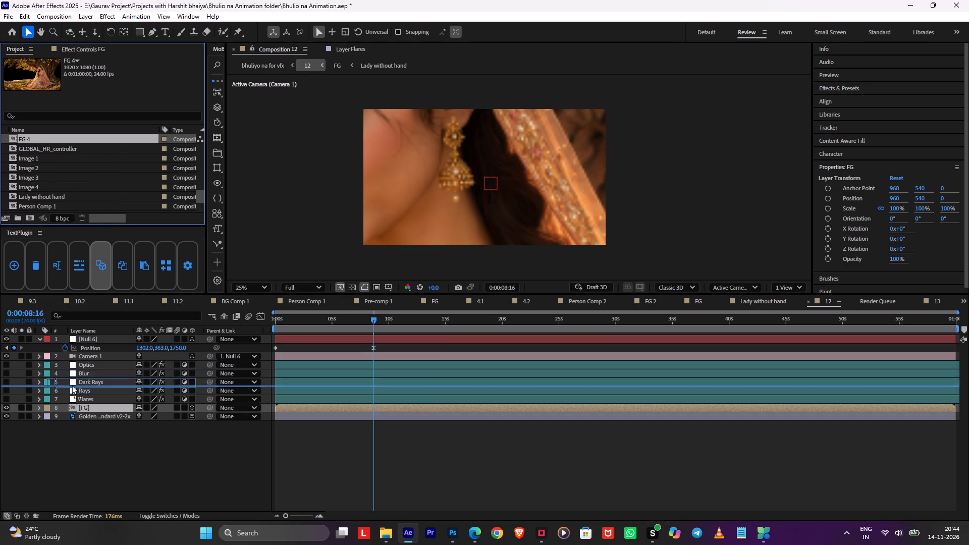
drag(72, 385, 78, 408)
Open the FG 4 composition from 12 and save the project.
double_click(87, 405)
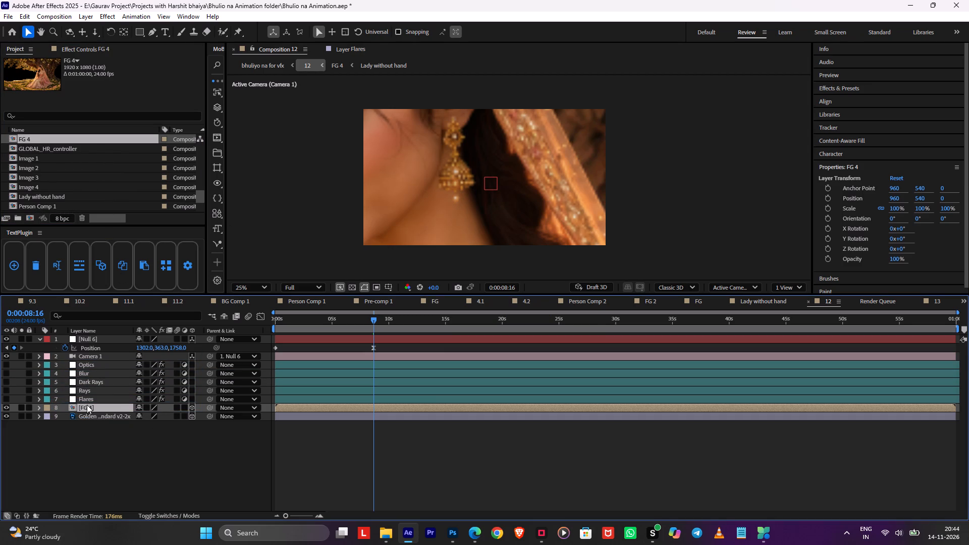
key(ctrl+a)
click(344, 407)
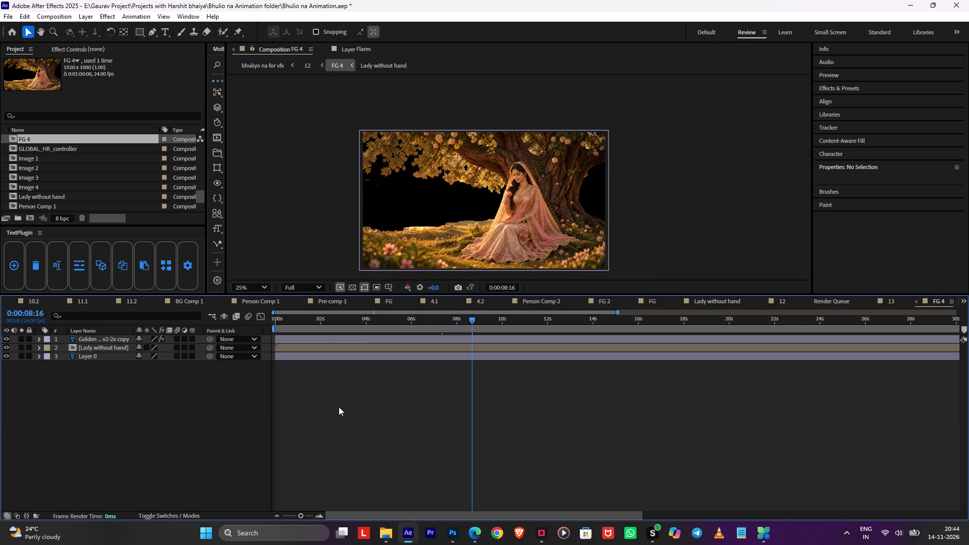
key(Tab)
click(316, 429)
key(ctrl+s)
Add a null object to FG 4 and parent the Golden copy, Lady without hand and Layer 0 layers to it.
key(ctrl+a)
key(s)
click(130, 394)
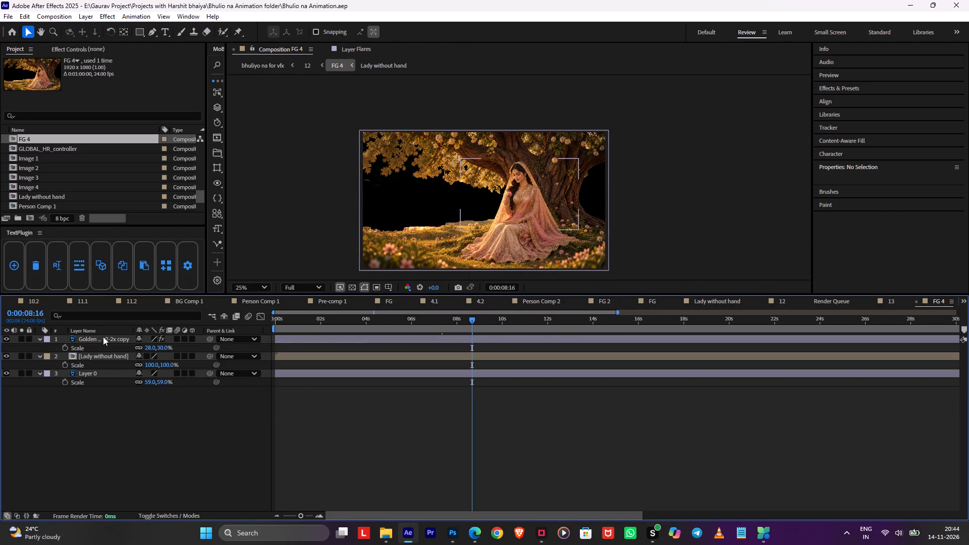
click(103, 337)
key(ctrl+alt+shift+y)
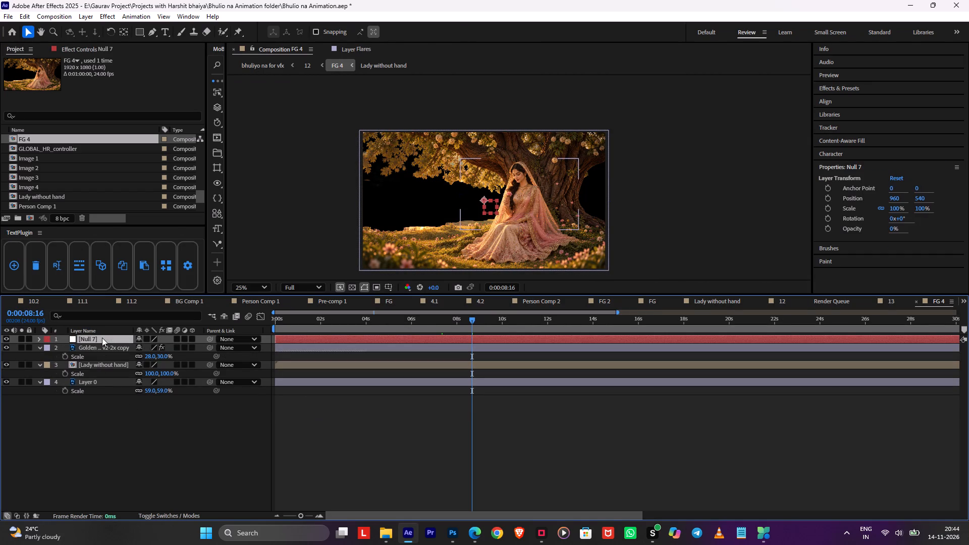
key(ctrl+a)
ctrl+click(87, 341)
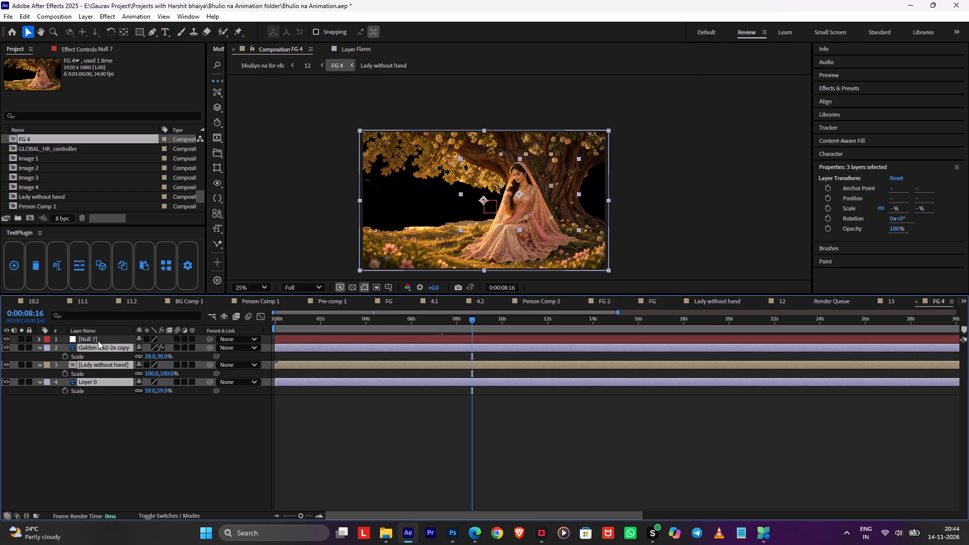
drag(209, 347, 188, 337)
click(104, 339)
click(102, 342)
Scale the new null in FG 4 up to 313%.
key(s)
drag(170, 349, 180, 349)
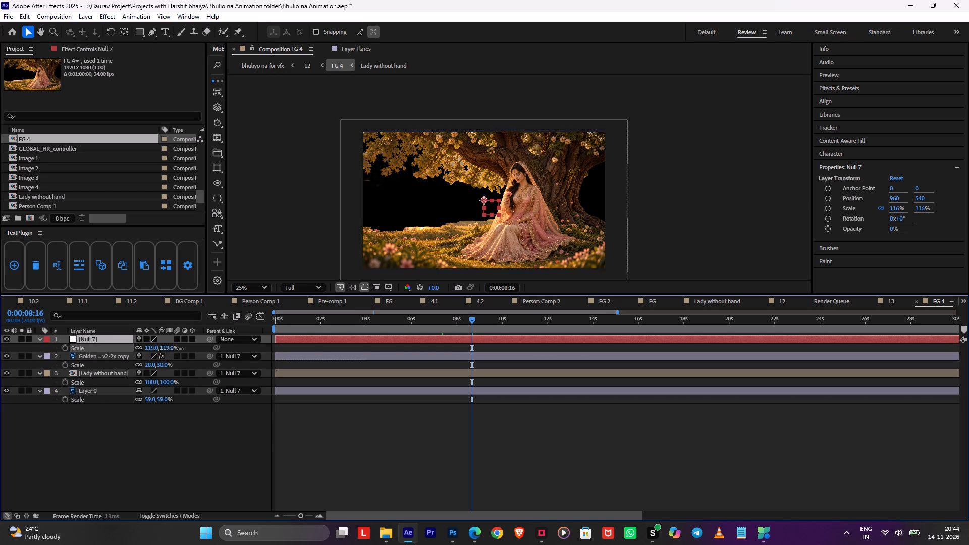
drag(180, 349, 272, 343)
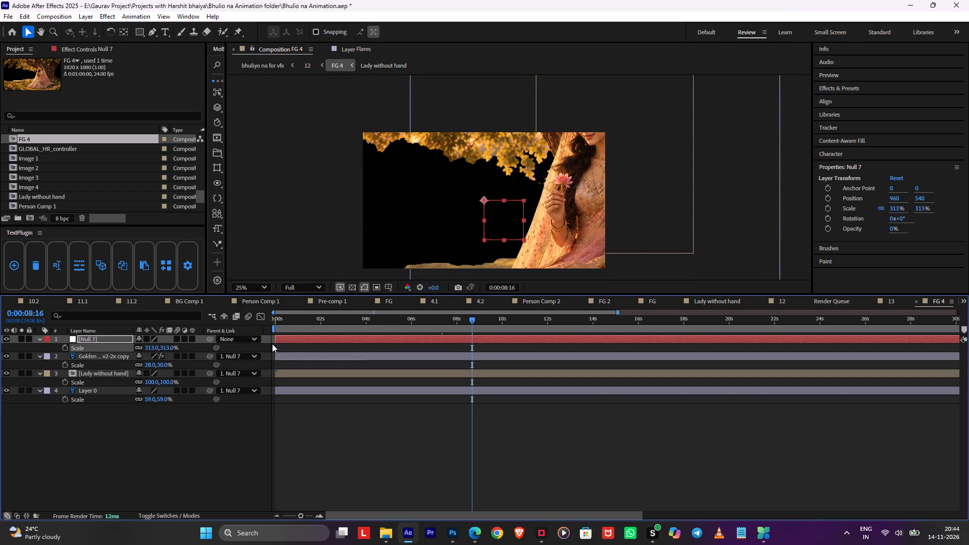
Move the null in FG 4 to position 240, 940 so the lady's face and earring fill the frame.
key(shift+Down)
key(shift+Left)
key(shift+Left)
key(shift+Left)
key(shift+Left)
key(shift+Left)
key(shift+Left)
key(shift+Left)
key(shift+Left)
key(shift+Left)
key(shift+Left)
key(shift+Left)
key(shift+Left)
key(shift+Left)
key(shift+Left)
key(shift+Left)
key(shift+Left)
key(shift+Left)
key(shift+Left)
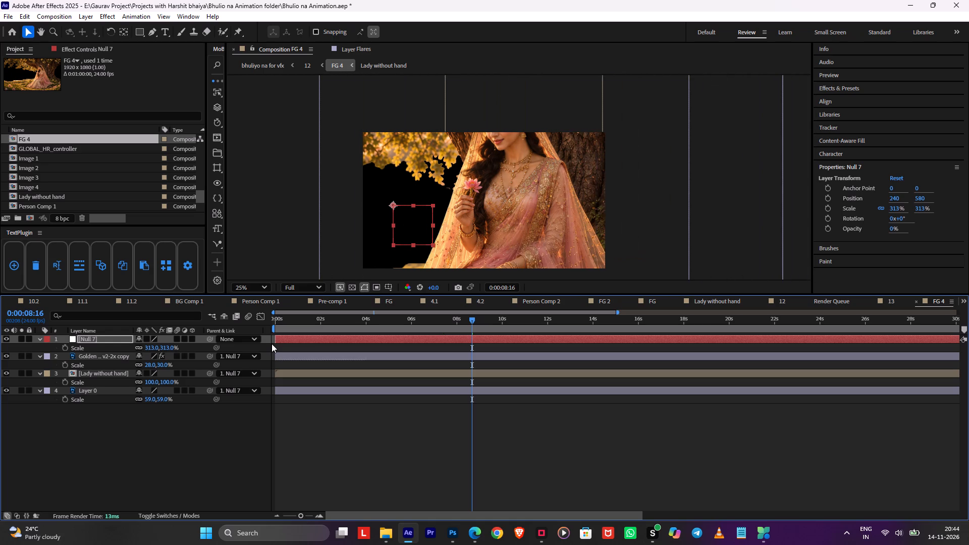
key(shift+Down)
key(shift+Down)
key(shift+Down)
key(shift+Down)
key(shift+Down)
key(shift+Down)
key(shift+Down)
key(shift+Down)
key(shift+Down)
scroll(555, 188, up, 2)
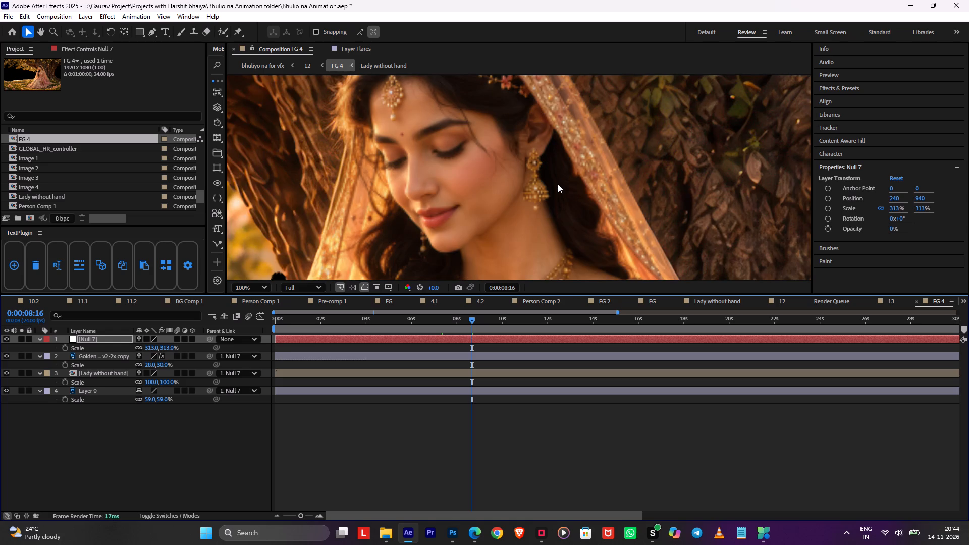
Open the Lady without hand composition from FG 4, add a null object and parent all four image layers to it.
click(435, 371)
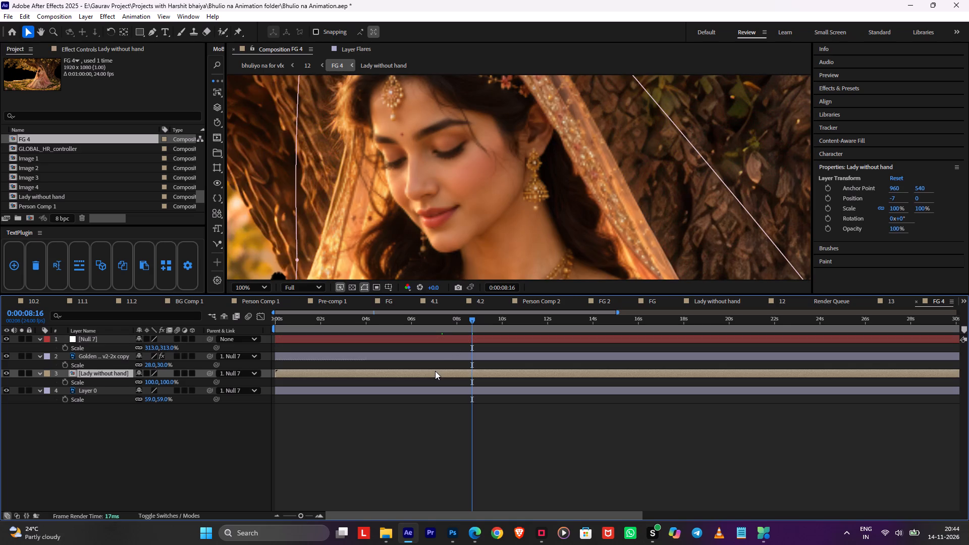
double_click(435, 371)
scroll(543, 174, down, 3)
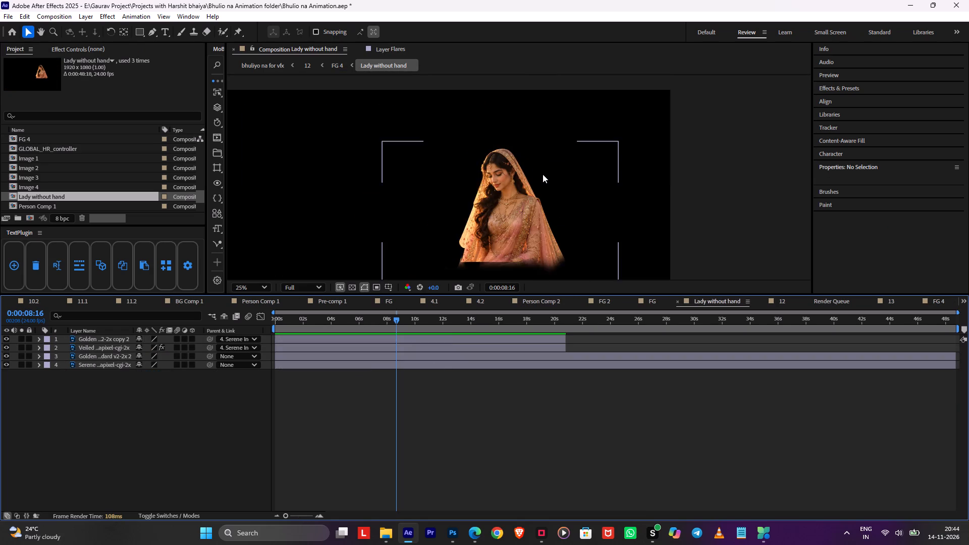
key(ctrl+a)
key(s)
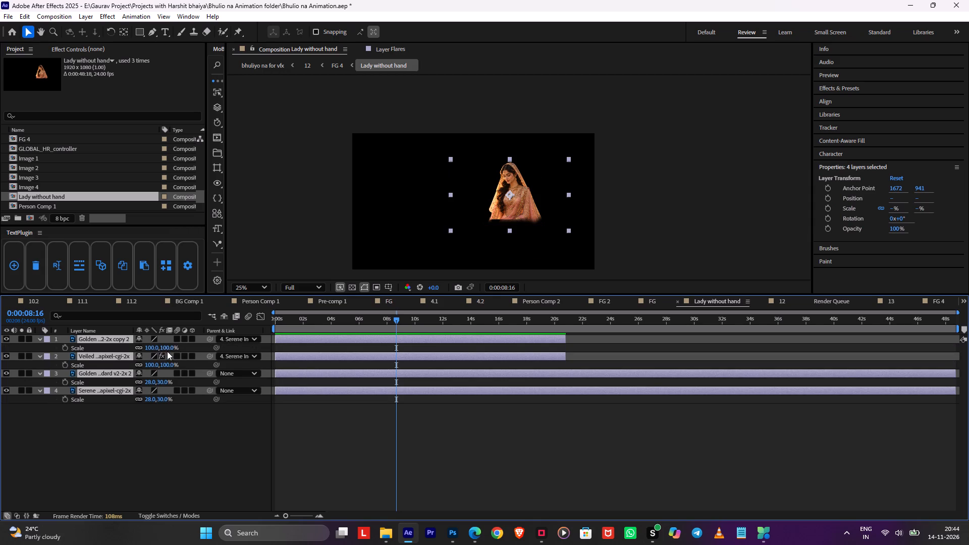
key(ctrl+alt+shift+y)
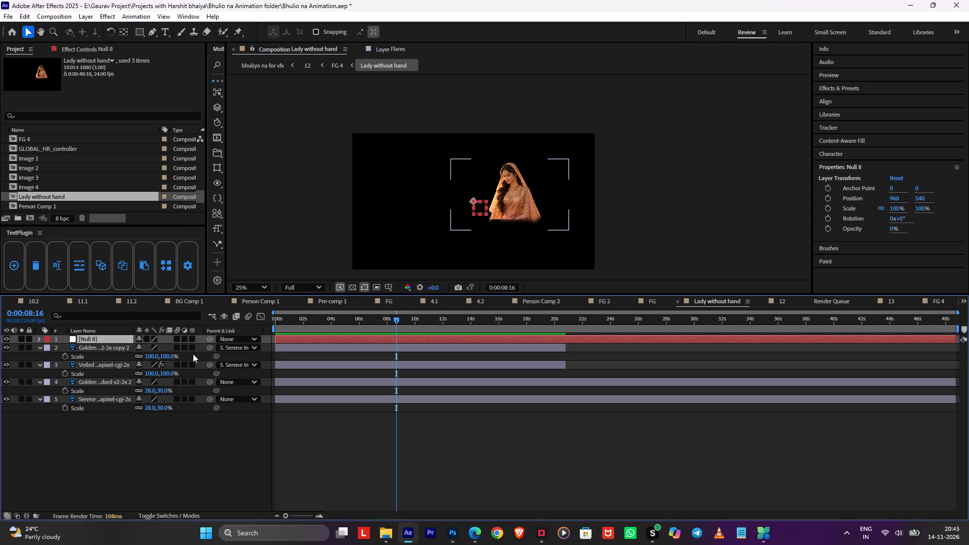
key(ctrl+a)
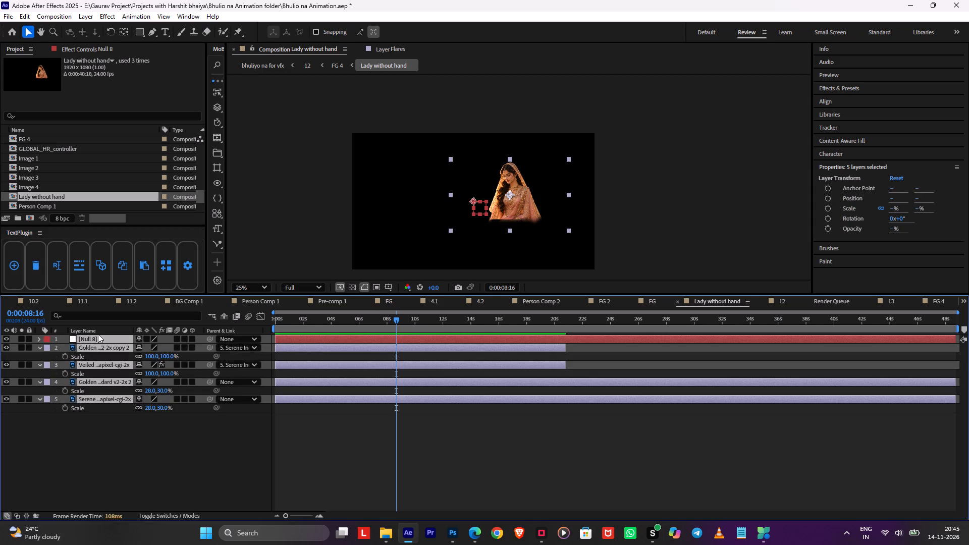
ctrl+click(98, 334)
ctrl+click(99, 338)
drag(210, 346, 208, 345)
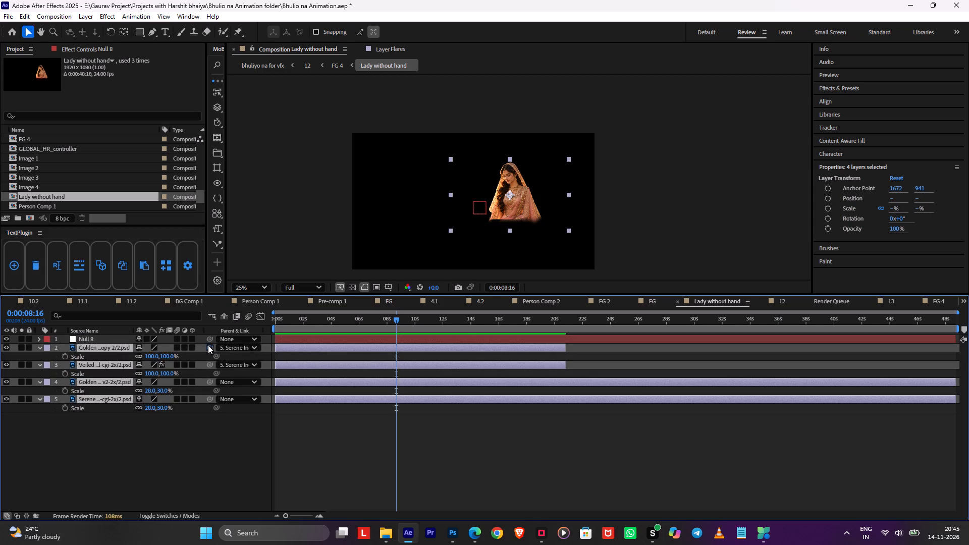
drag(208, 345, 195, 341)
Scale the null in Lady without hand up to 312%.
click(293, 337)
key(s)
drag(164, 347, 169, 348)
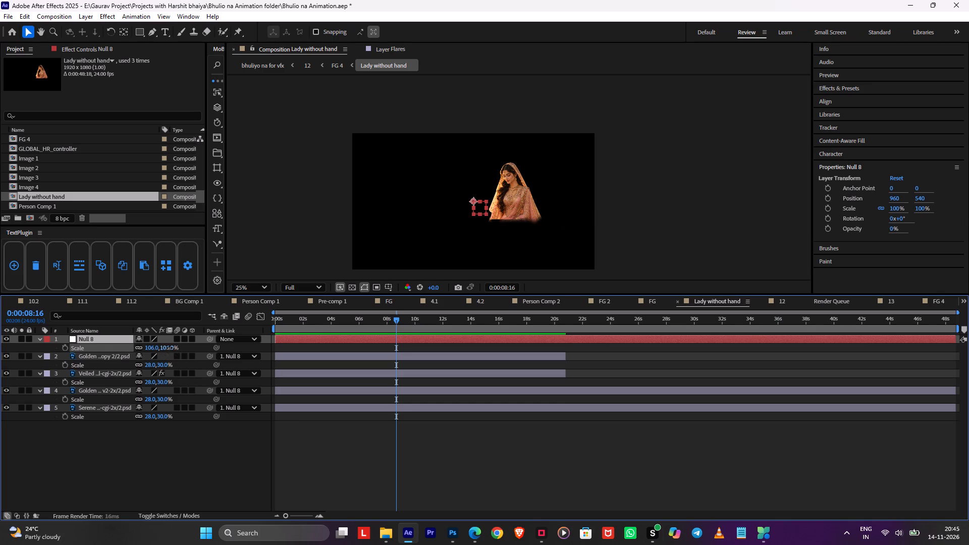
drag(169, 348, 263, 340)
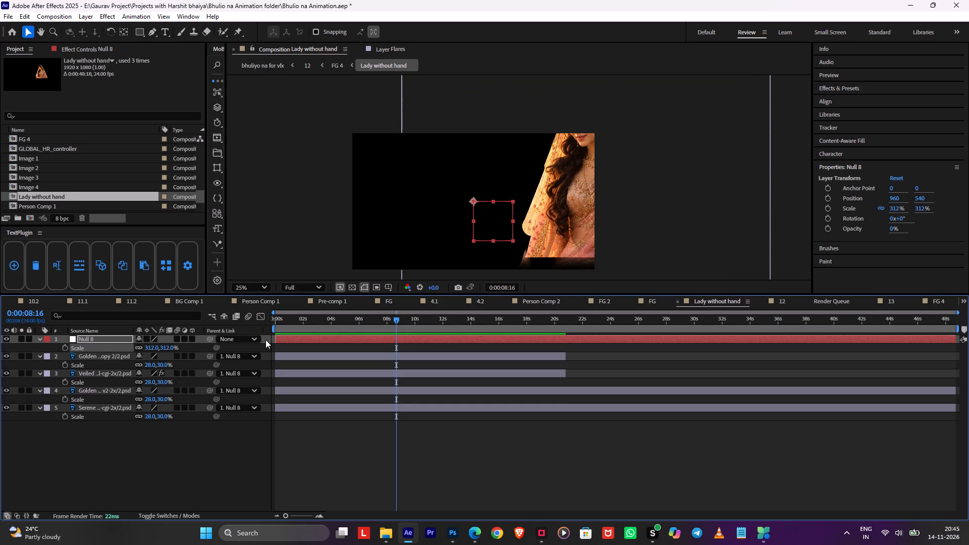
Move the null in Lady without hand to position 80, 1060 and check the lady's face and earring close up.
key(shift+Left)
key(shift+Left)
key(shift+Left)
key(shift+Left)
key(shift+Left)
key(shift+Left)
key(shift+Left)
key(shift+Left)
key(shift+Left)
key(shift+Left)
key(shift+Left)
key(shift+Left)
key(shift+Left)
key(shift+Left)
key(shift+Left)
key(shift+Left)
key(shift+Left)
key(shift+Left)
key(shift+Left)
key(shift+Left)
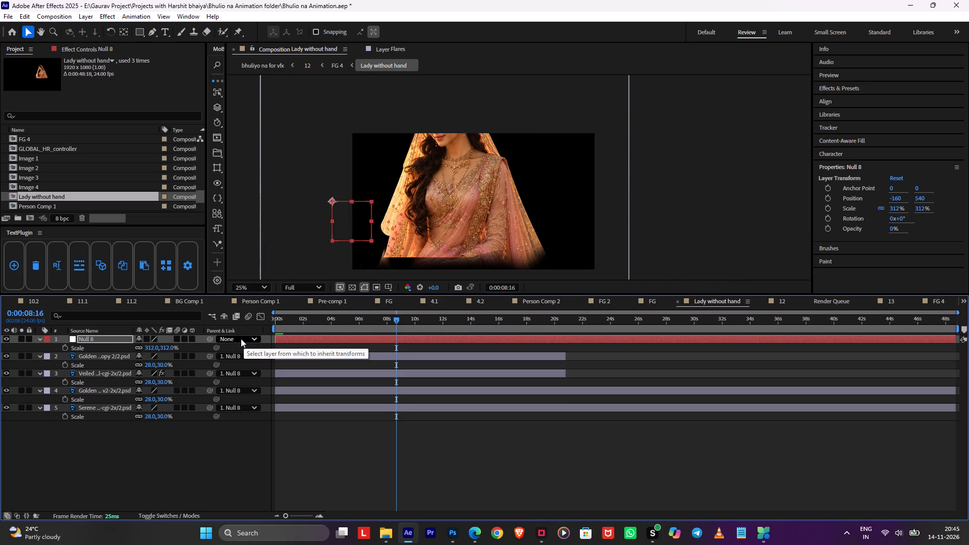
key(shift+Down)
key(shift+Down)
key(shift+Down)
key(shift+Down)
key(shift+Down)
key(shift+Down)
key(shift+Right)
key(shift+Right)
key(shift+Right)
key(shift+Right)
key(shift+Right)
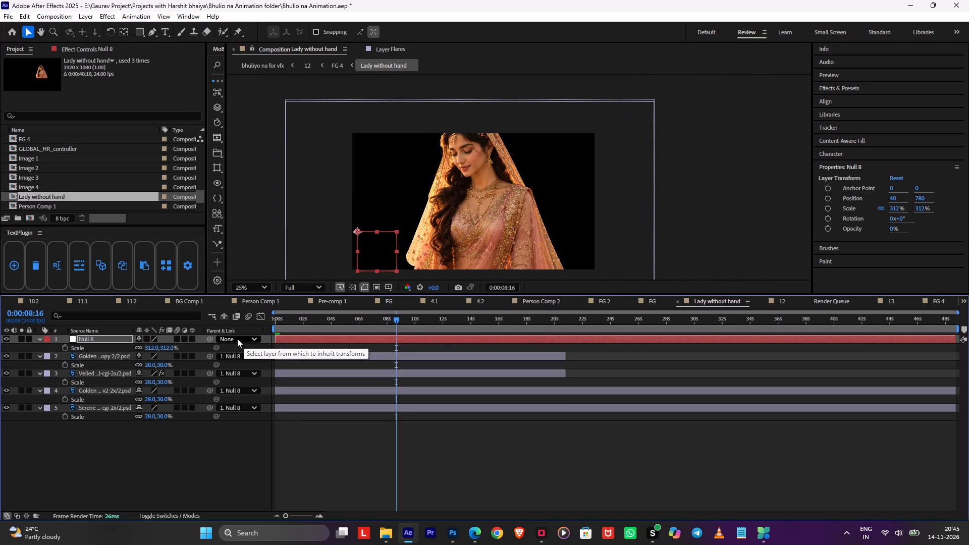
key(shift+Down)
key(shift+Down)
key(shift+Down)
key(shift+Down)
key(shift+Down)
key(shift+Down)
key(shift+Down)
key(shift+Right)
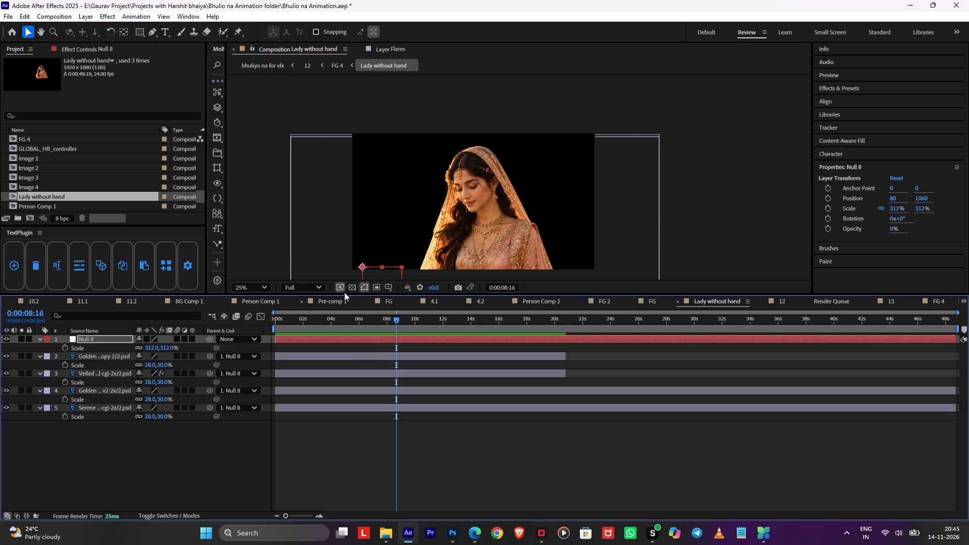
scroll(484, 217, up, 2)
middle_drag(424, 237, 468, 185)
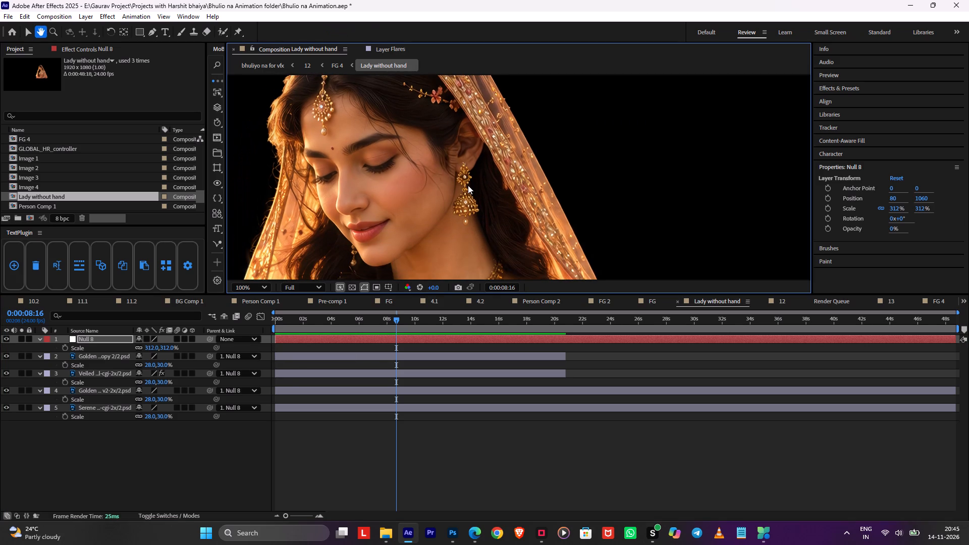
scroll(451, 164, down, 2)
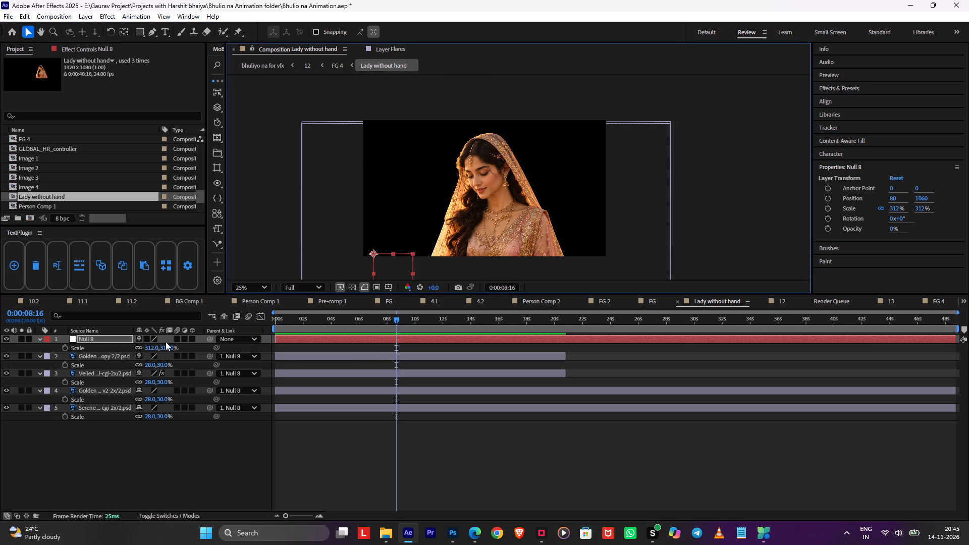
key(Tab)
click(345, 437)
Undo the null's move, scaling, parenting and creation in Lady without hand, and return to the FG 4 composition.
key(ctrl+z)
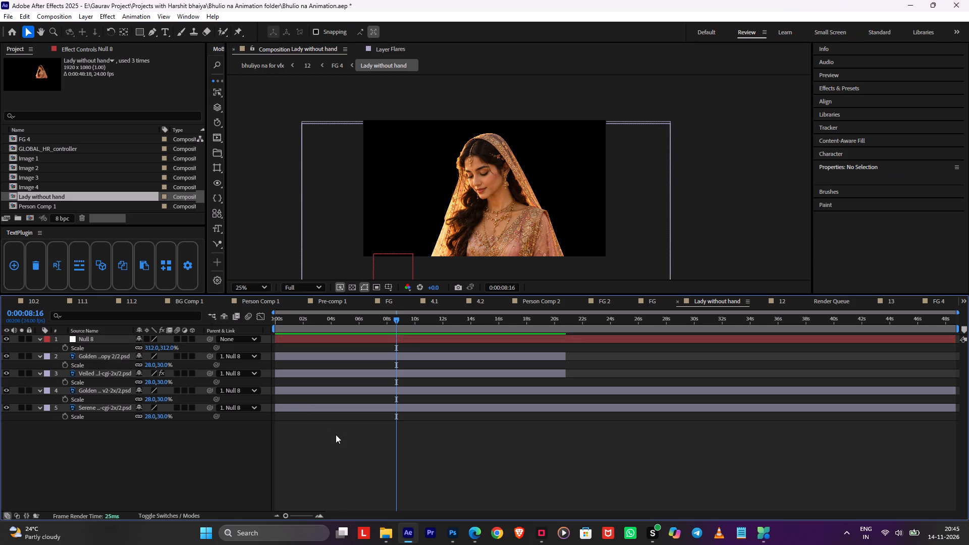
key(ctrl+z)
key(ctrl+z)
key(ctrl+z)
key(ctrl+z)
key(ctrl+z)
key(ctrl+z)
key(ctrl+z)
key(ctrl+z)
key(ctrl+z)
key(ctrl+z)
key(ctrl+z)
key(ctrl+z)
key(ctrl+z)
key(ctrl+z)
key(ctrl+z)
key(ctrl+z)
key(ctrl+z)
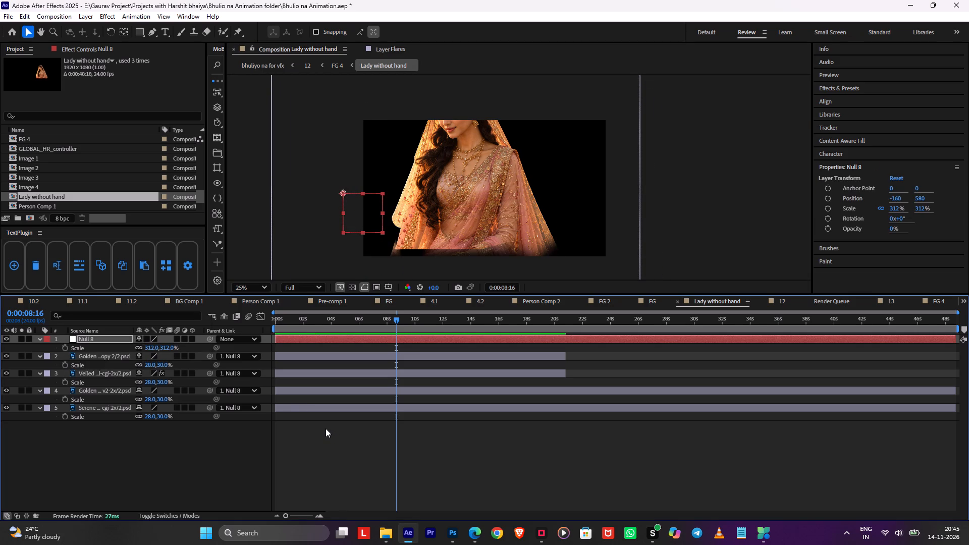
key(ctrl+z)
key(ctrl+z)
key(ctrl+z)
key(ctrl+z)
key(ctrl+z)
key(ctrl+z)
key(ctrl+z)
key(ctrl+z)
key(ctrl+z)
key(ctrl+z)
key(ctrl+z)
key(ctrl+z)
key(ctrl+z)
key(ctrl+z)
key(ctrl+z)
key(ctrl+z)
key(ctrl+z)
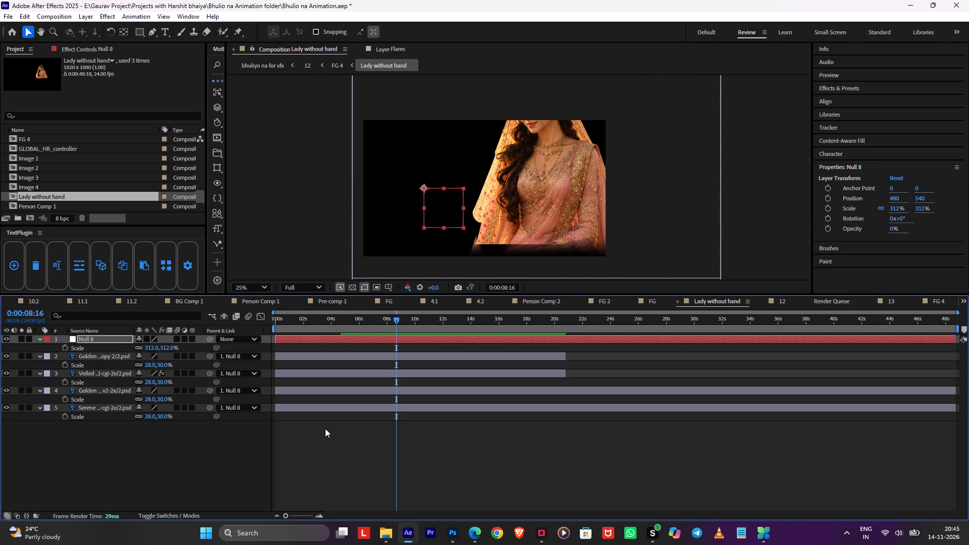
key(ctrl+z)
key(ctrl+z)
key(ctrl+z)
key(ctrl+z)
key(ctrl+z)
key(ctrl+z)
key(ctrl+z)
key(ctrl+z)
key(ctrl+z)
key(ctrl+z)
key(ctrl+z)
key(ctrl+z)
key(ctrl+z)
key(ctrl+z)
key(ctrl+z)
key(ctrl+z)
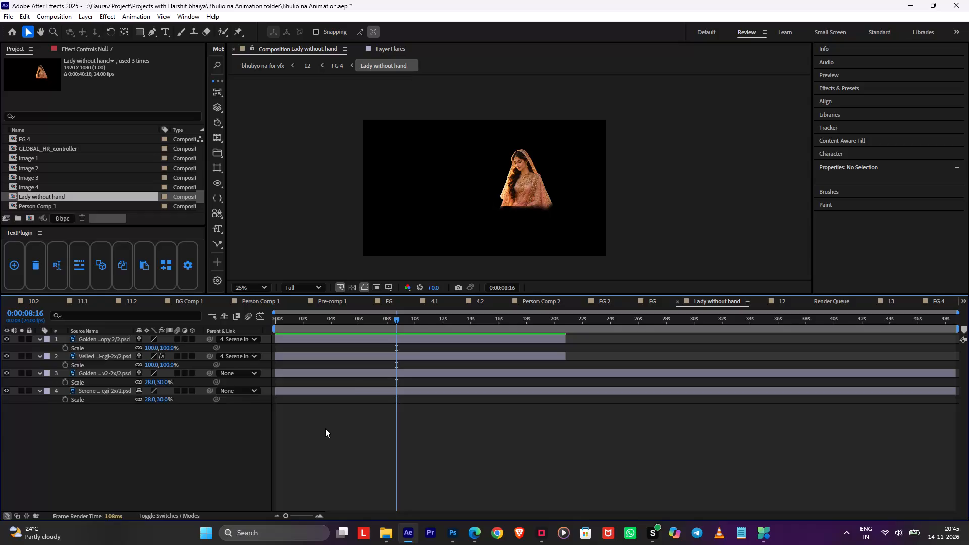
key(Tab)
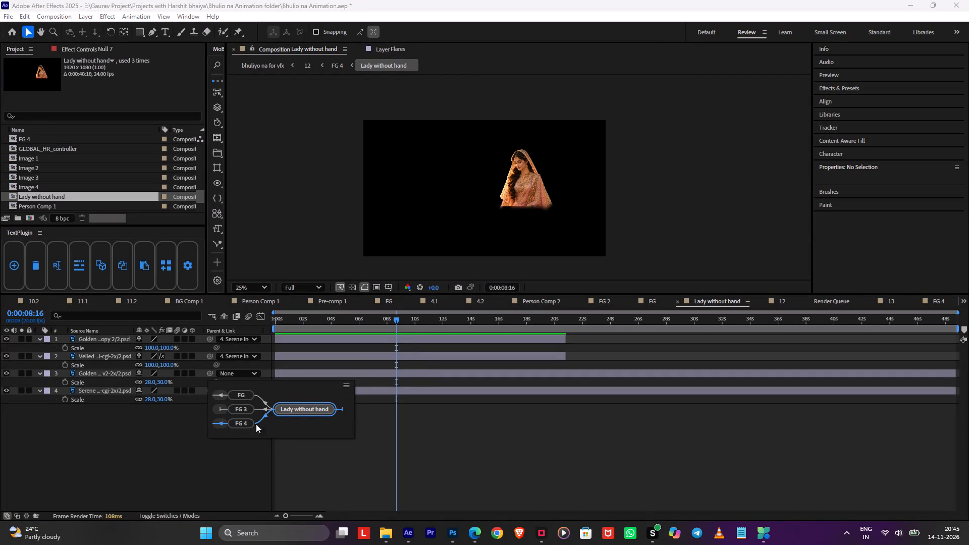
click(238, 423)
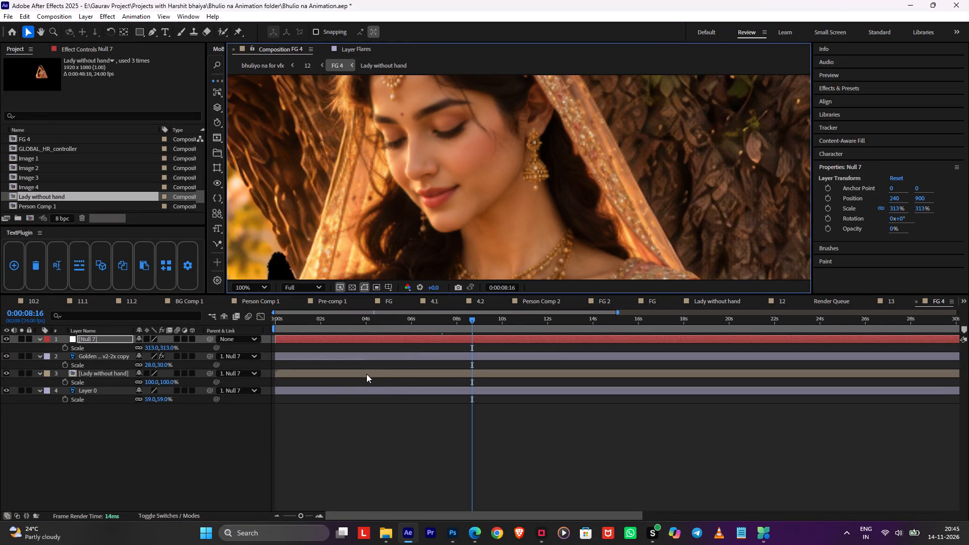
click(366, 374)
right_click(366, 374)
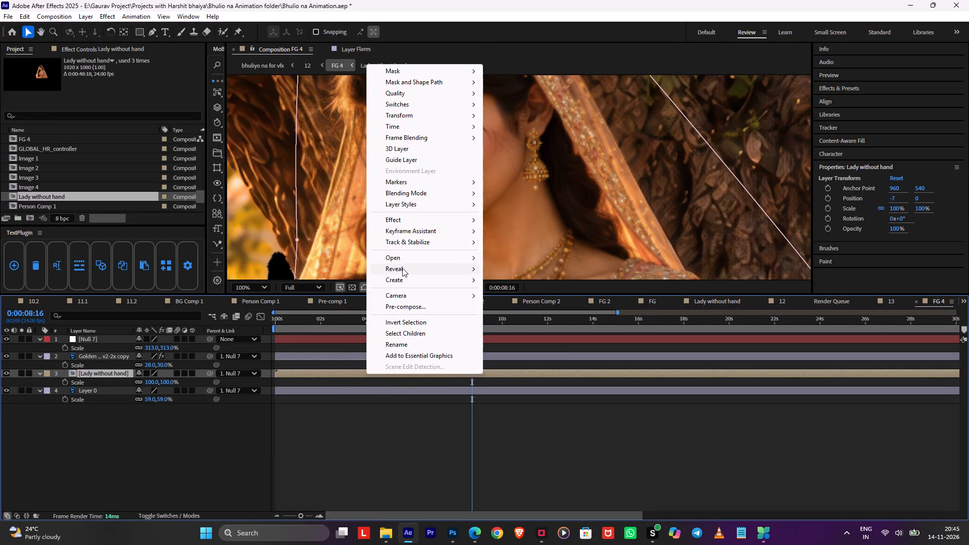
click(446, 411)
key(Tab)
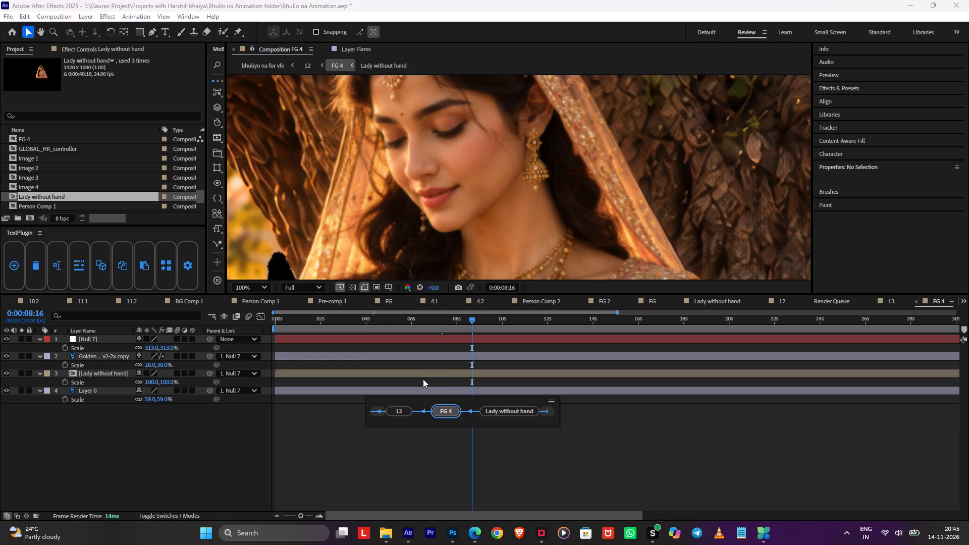
Duplicate the Lady without hand composition in the project and replace the Lady without hand layer in FG 4 with the duplicate.
click(424, 375)
right_click(424, 375)
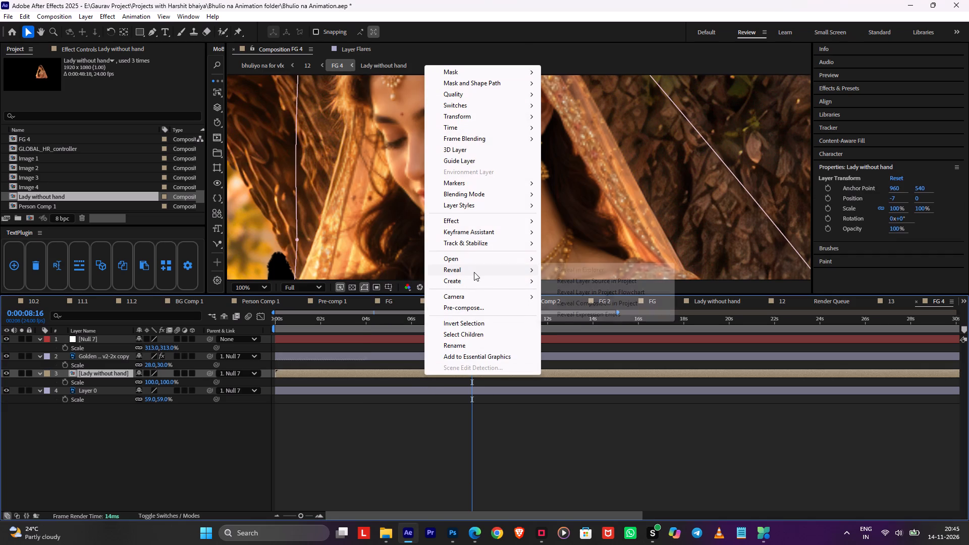
click(580, 278)
key(ctrl+d)
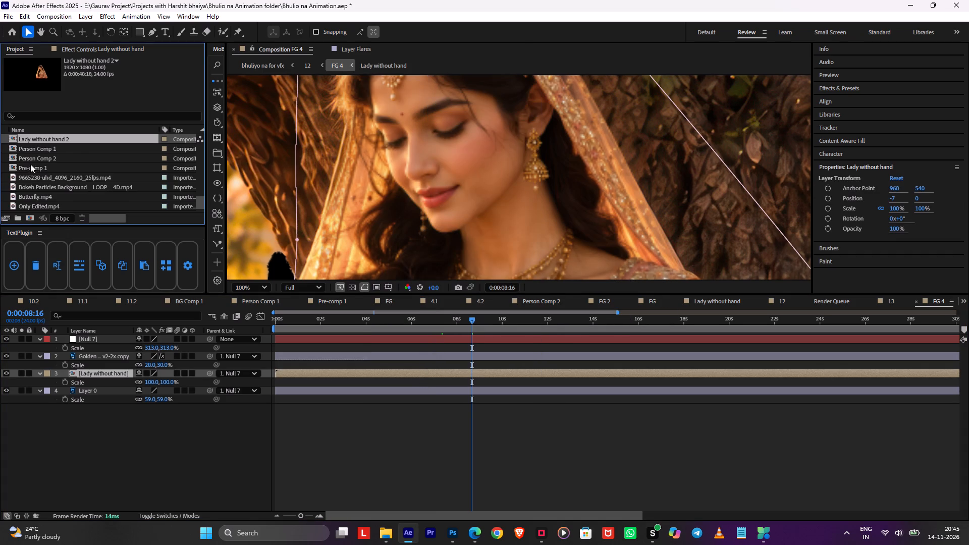
drag(45, 137, 92, 373)
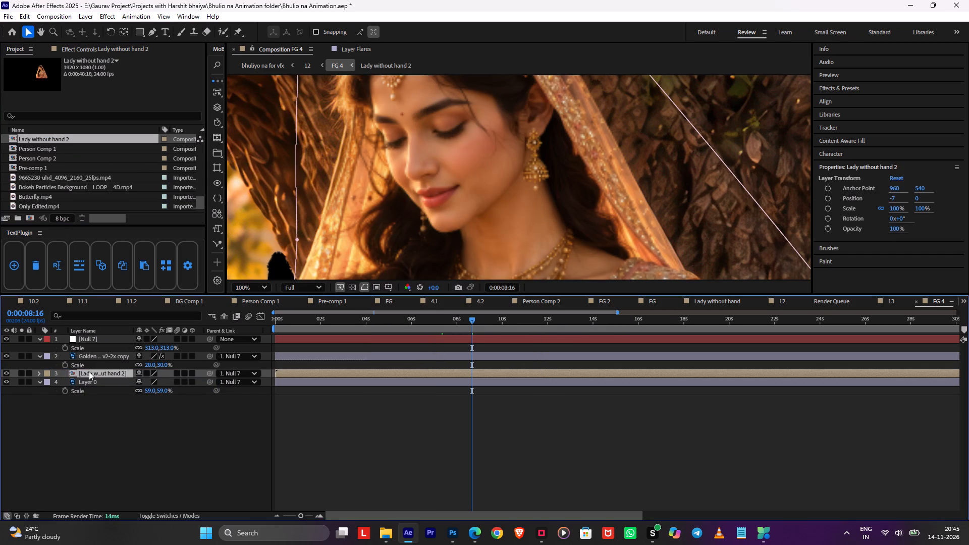
Open the duplicated lady composition from FG 4, add a null object and parent the four image layers to it.
double_click(89, 371)
click(306, 340)
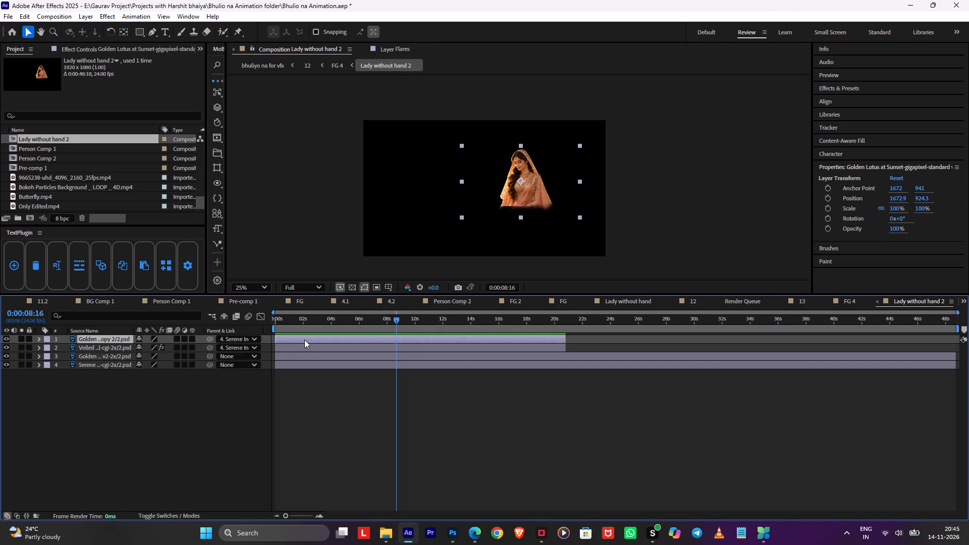
key(ctrl+alt+shift+y)
key(Tab)
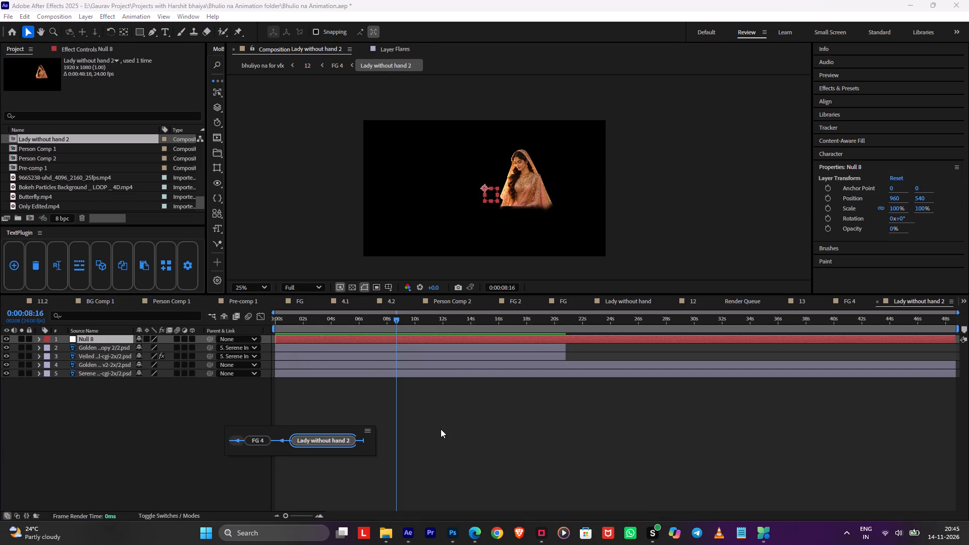
click(441, 429)
click(365, 351)
shift+click(347, 370)
drag(207, 347, 189, 340)
Scale the null in the duplicated lady composition up to 426%.
double_click(112, 335)
click(110, 337)
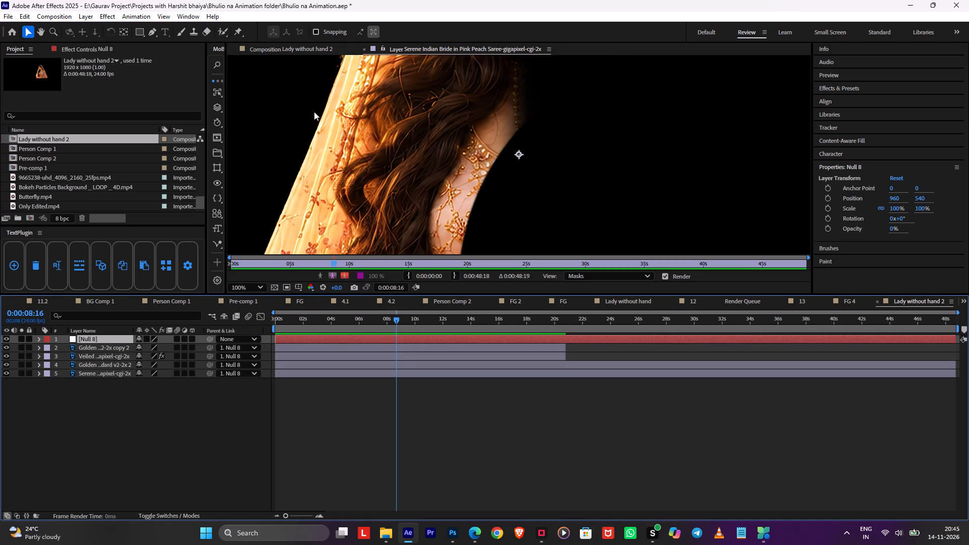
click(364, 50)
key(s)
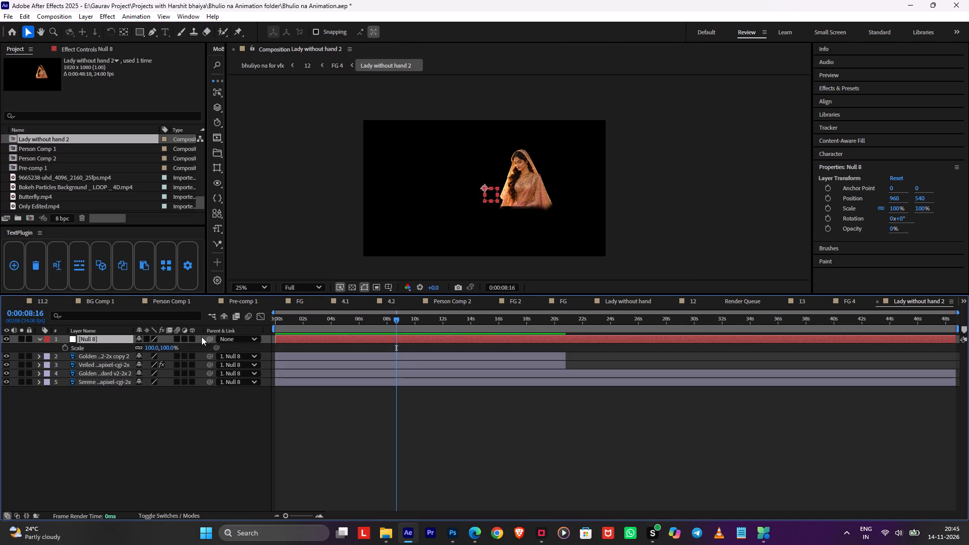
drag(169, 348, 332, 347)
Move the null in the duplicated lady composition to position -280, 1340, centring the enlarged head and shoulders in the frame.
key(shift+Left)
key(shift+Left)
key(shift+Left)
key(shift+Left)
key(shift+Left)
key(shift+Left)
key(shift+Left)
key(shift+Left)
key(shift+Left)
key(shift+Left)
key(shift+Left)
key(shift+Left)
key(shift+Left)
key(shift+Left)
key(shift+Left)
key(shift+Left)
key(shift+Left)
key(shift+Left)
key(shift+Left)
key(shift+Left)
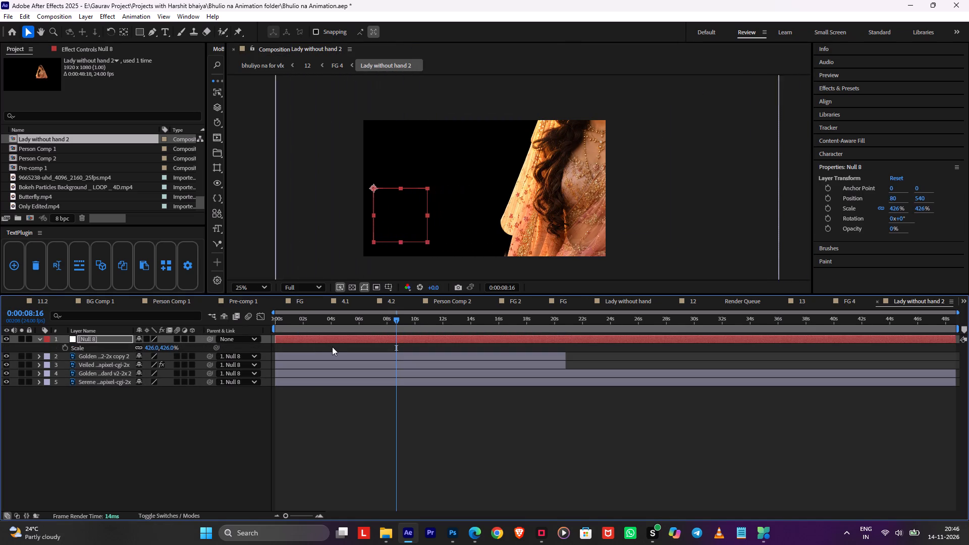
key(shift+Down)
key(shift+Down)
key(shift+Down)
key(shift+Down)
key(shift+Down)
key(shift+Down)
key(shift+Down)
key(shift+Down)
key(shift+Down)
key(shift+Left)
key(shift+Left)
key(shift+Left)
key(shift+Left)
key(shift+Left)
key(shift+Left)
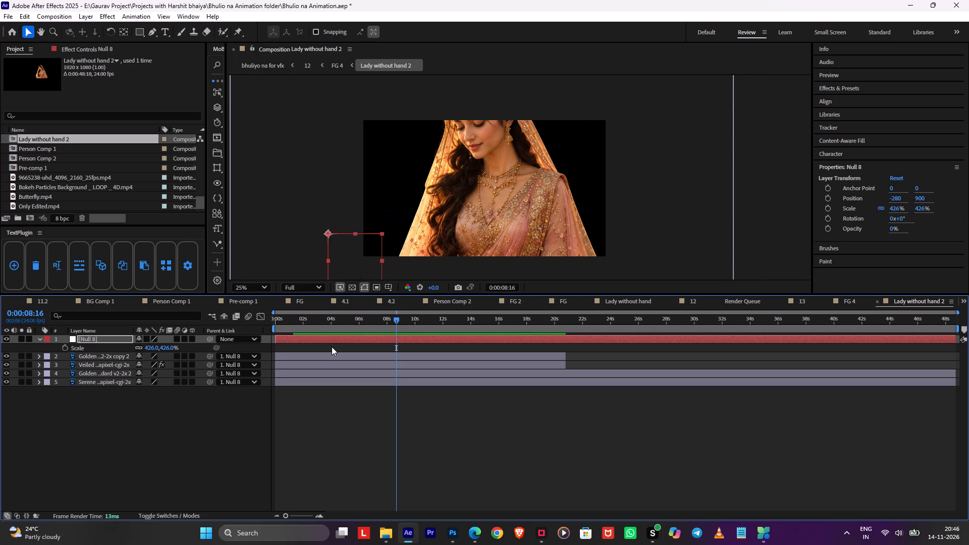
key(shift+Down)
key(shift+Down)
key(shift+Down)
key(shift+Down)
key(shift+Down)
key(shift+Down)
key(shift+Down)
key(shift+Down)
key(shift+Down)
key(shift+Down)
key(shift+Down)
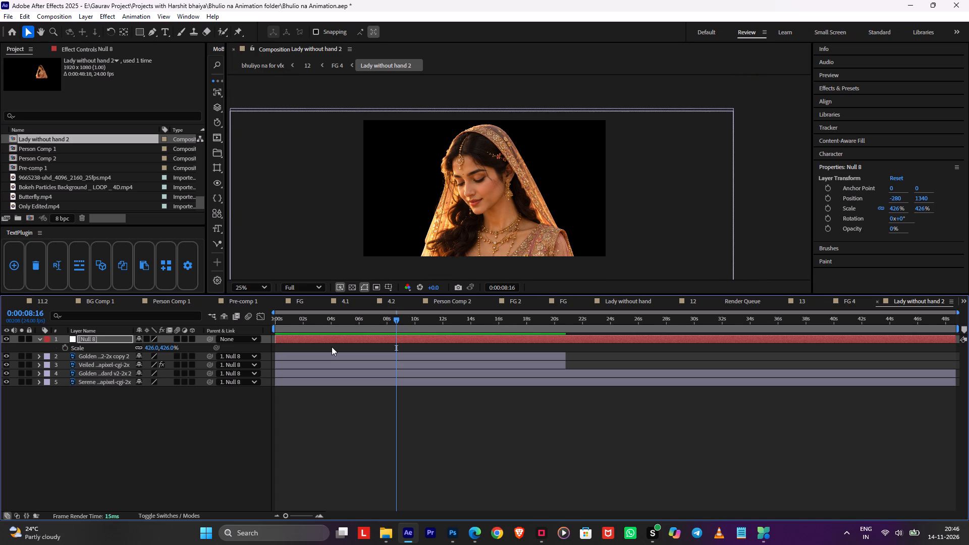
Scale the null up to 483% and shift it down and left so the whole head stays in frame.
drag(169, 347, 200, 349)
key(shift+Down)
key(shift+Down)
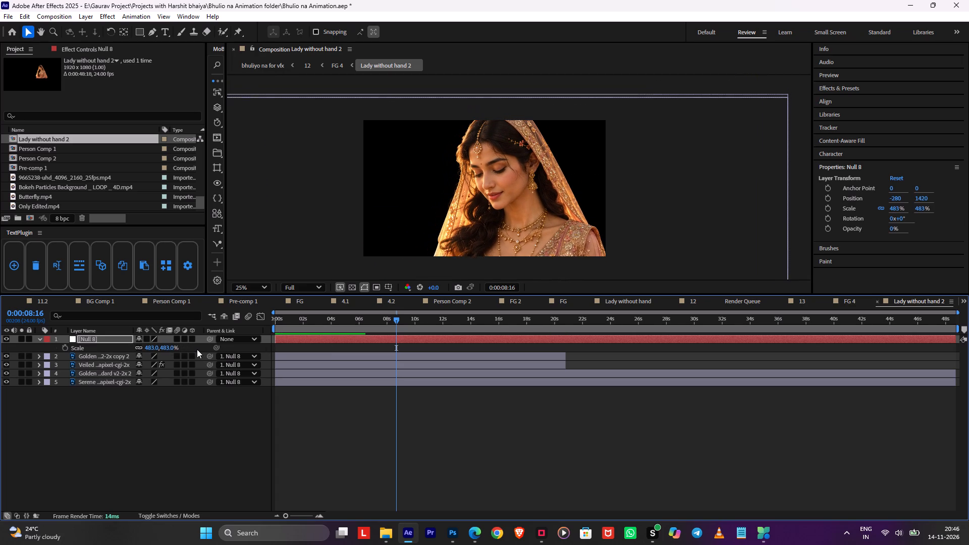
key(shift+Down)
key(shift+Down)
key(shift+Left)
key(shift+Left)
key(shift+Left)
click(516, 407)
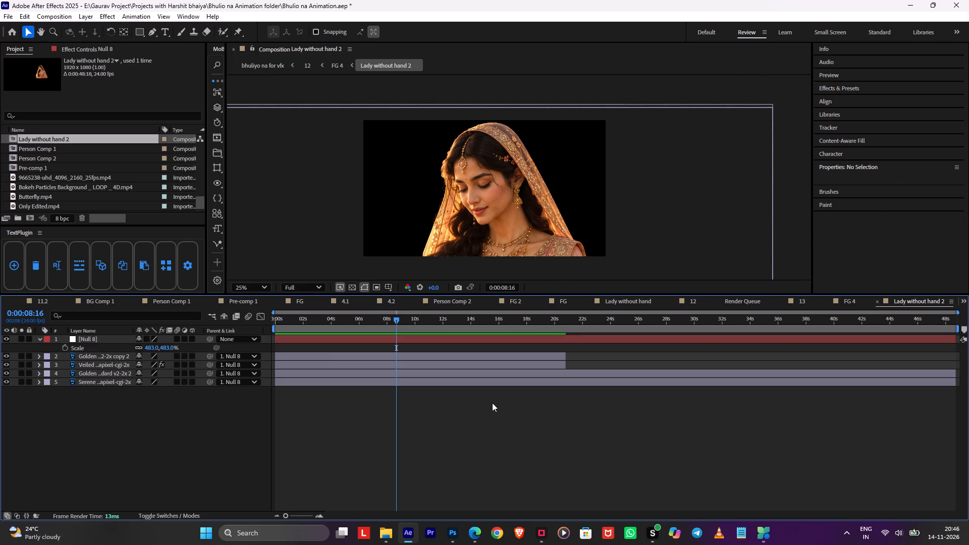
Return to the FG 4 composition and delete Mask 1 from the Lady without hand 2 layer.
key(Tab)
click(392, 403)
scroll(505, 200, down, 2)
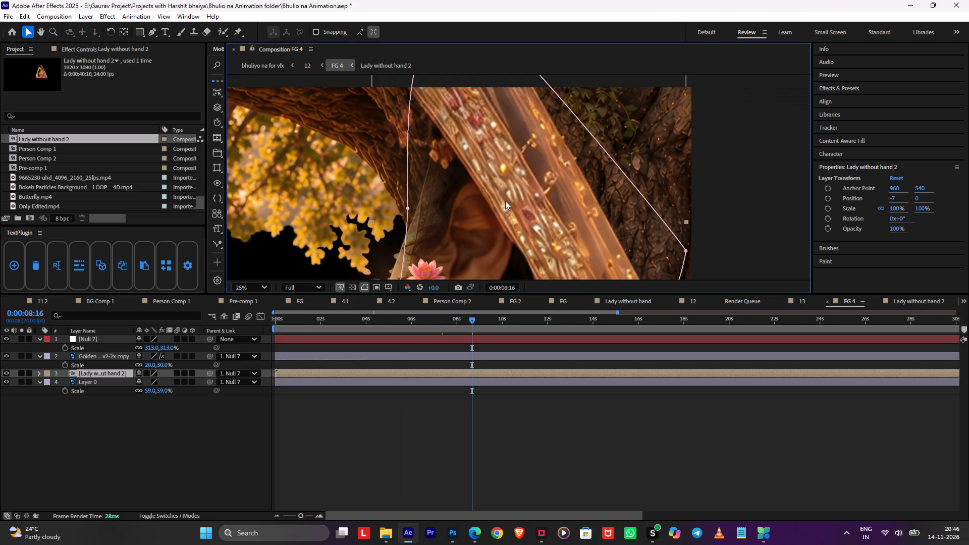
scroll(505, 201, down, 1)
key(m)
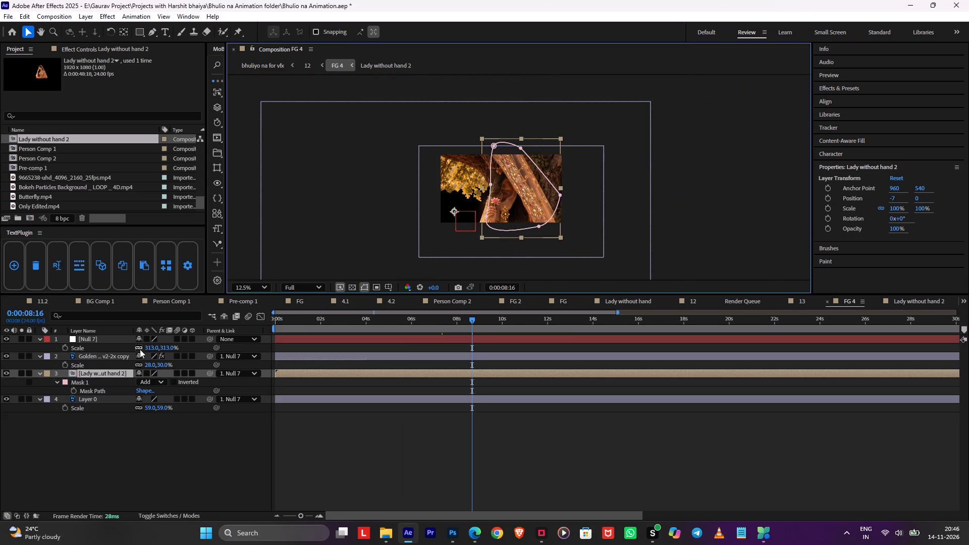
click(88, 381)
key(Delete)
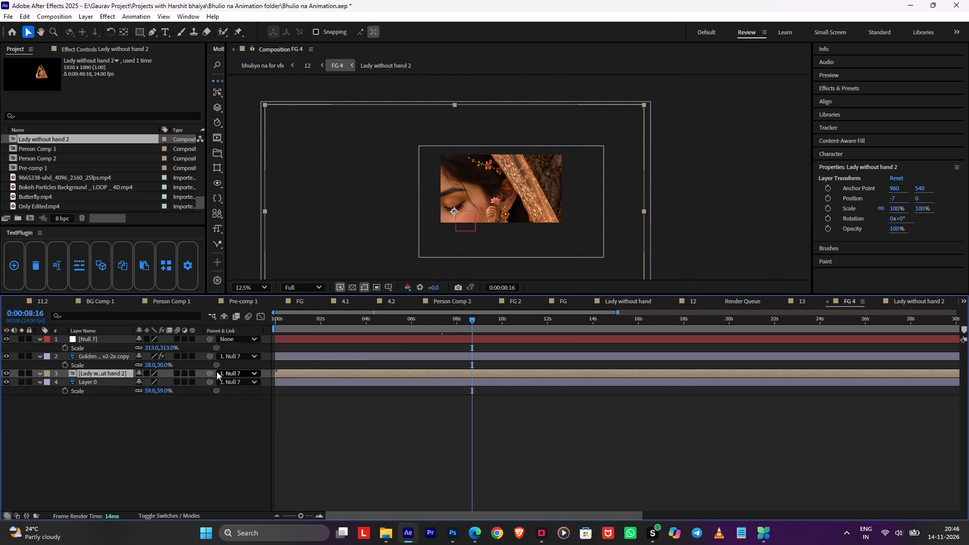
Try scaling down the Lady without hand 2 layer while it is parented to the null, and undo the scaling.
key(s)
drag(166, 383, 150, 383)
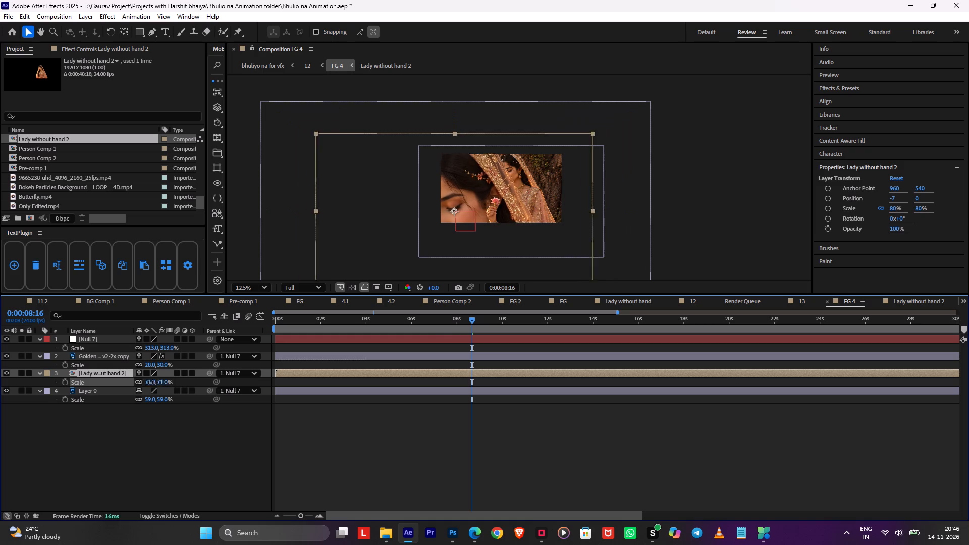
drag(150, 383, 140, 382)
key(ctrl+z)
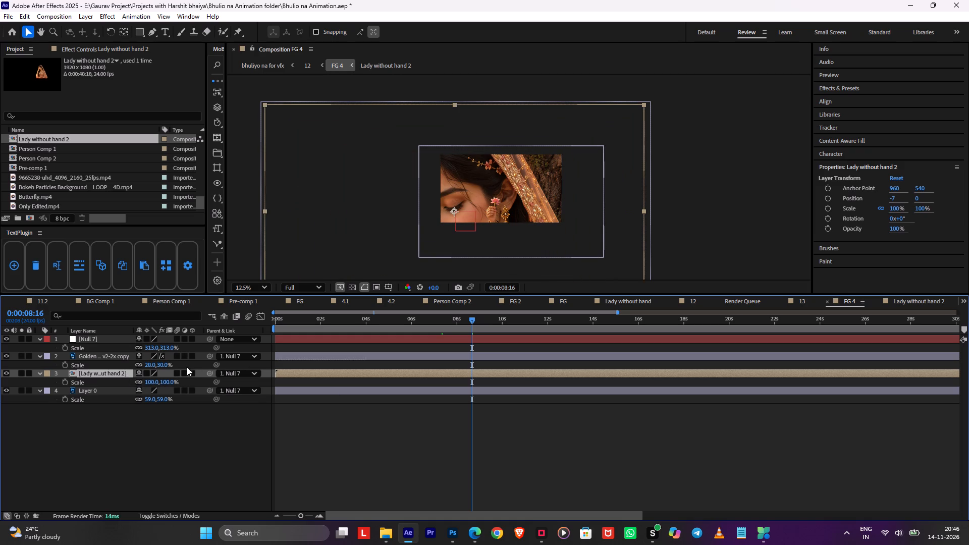
Delete the Null 7 layer from the FG 4 composition.
click(107, 340)
key(Delete)
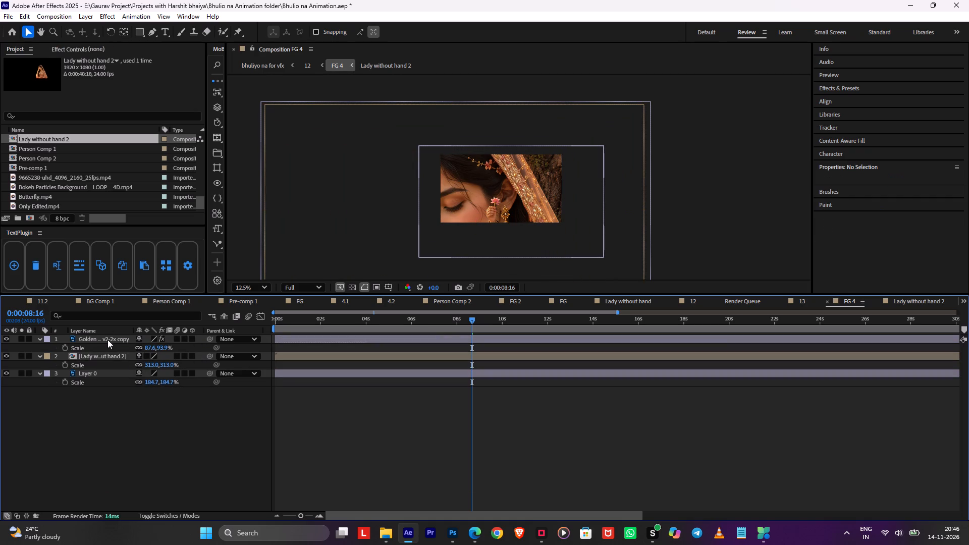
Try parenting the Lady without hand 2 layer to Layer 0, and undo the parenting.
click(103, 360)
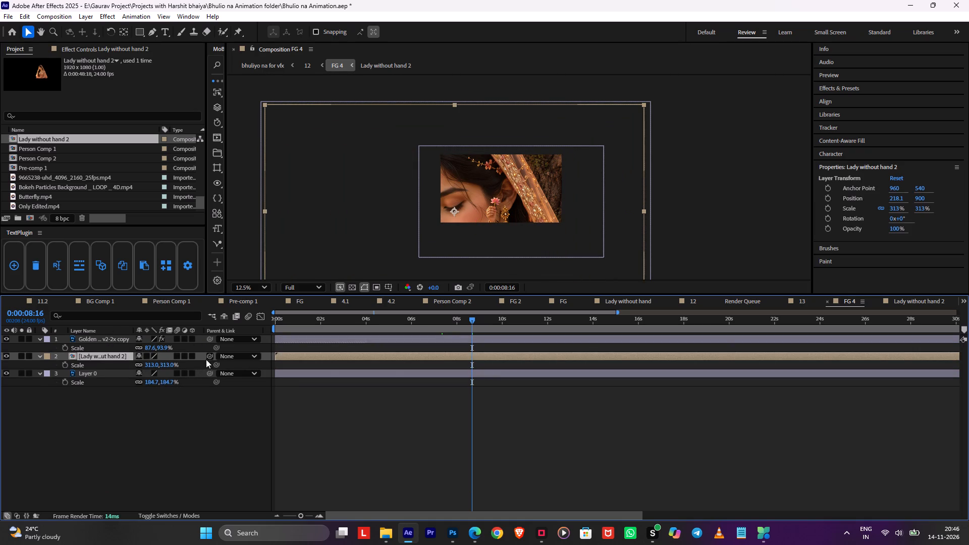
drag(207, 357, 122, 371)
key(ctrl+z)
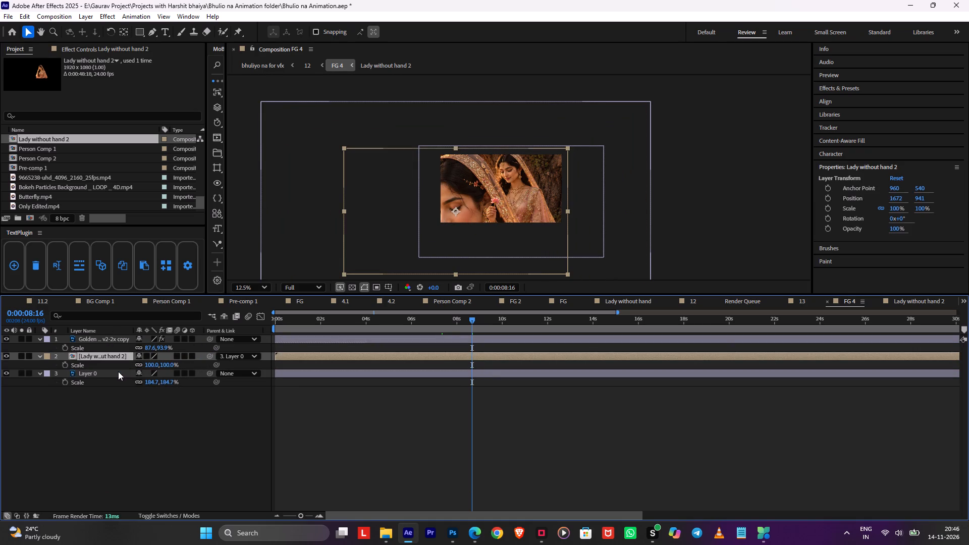
Scale the Lady without hand 2 layer to 78% and move it to about 1074, 380, fitting the face above the hand with the flower.
key(s)
text(ss)
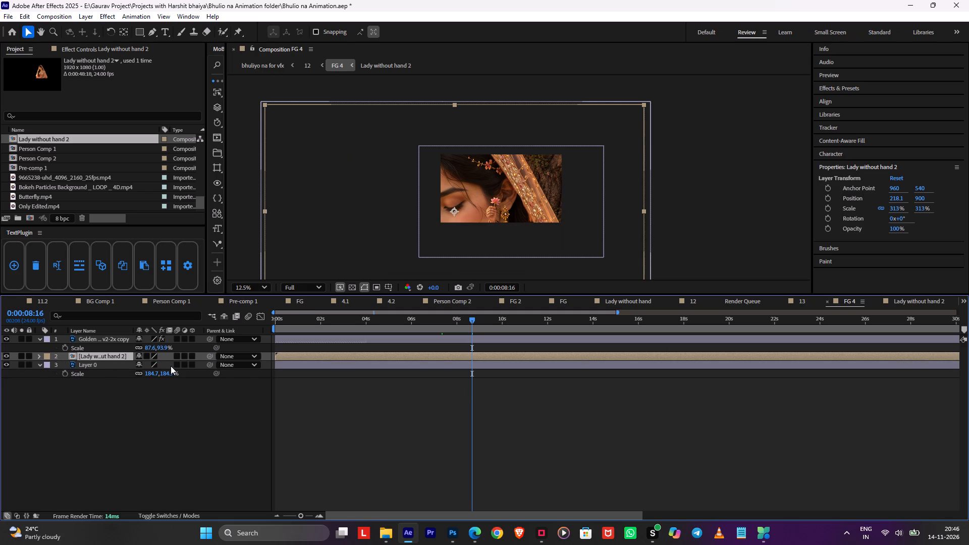
drag(167, 364, 82, 360)
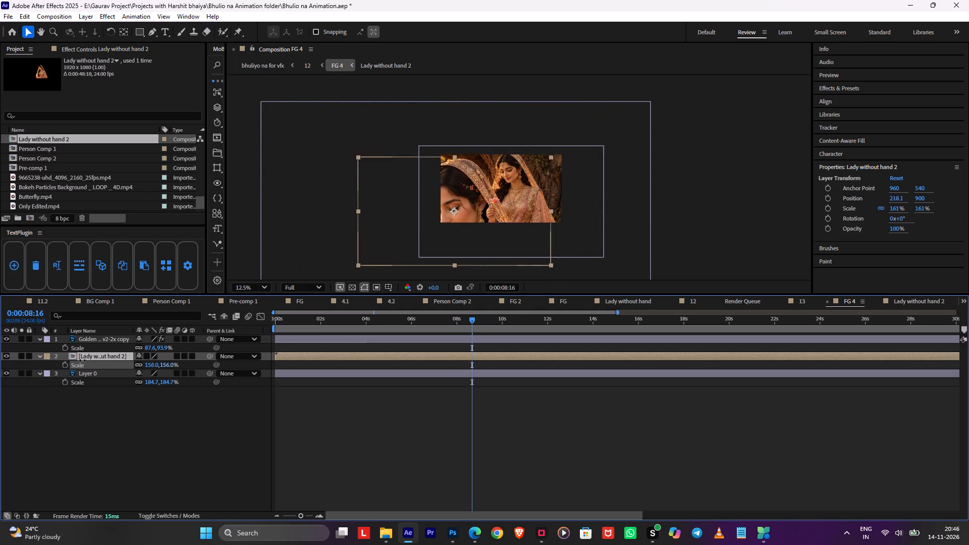
drag(82, 360, 42, 359)
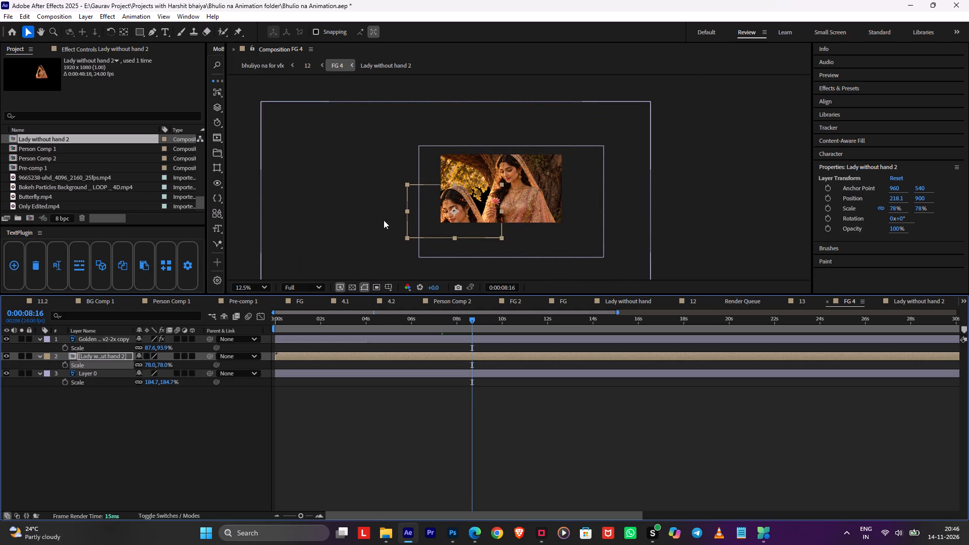
drag(452, 212, 502, 184)
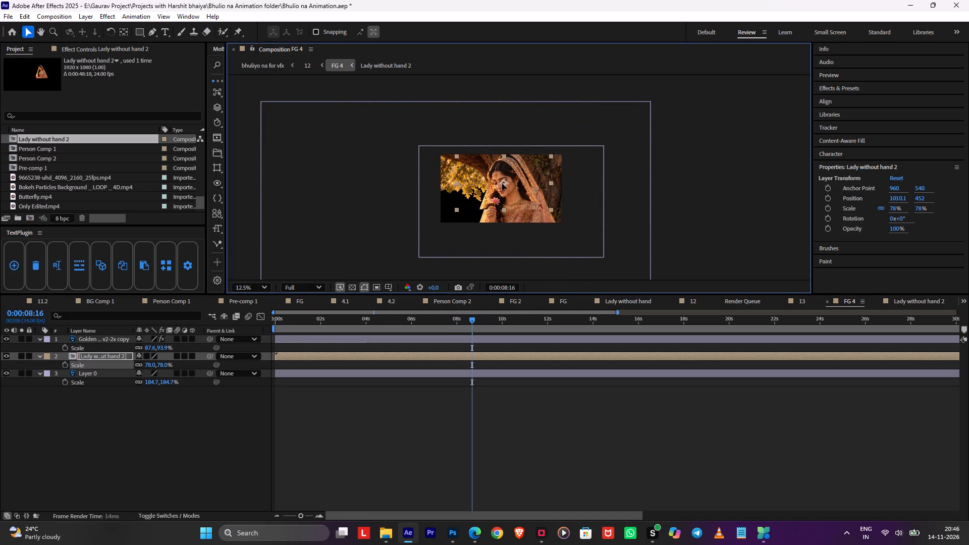
drag(502, 184, 506, 180)
scroll(523, 185, up, 2)
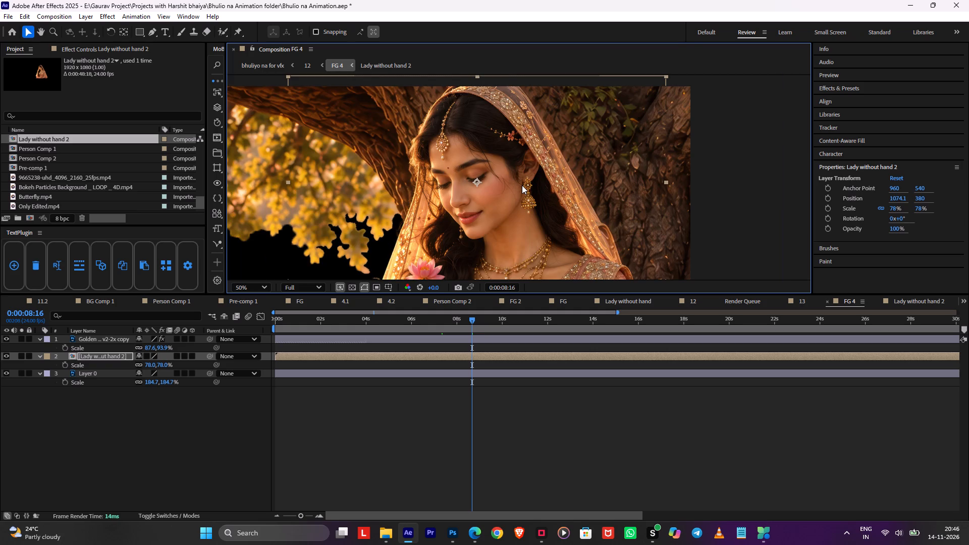
scroll(507, 193, up, 1)
scroll(522, 205, down, 2)
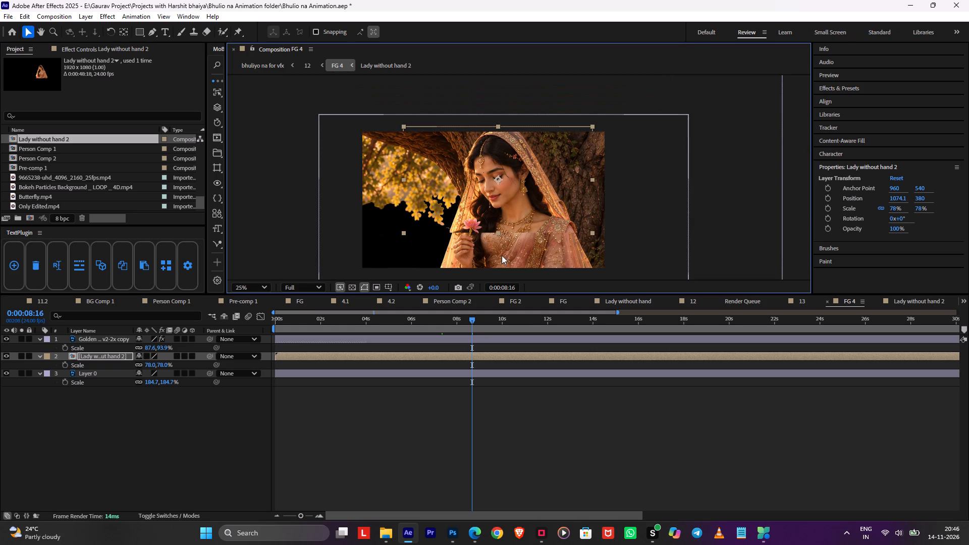
Check the new foreground in composition 12, move to its first frame and reopen the FG 4 composition.
key(Tab)
click(367, 324)
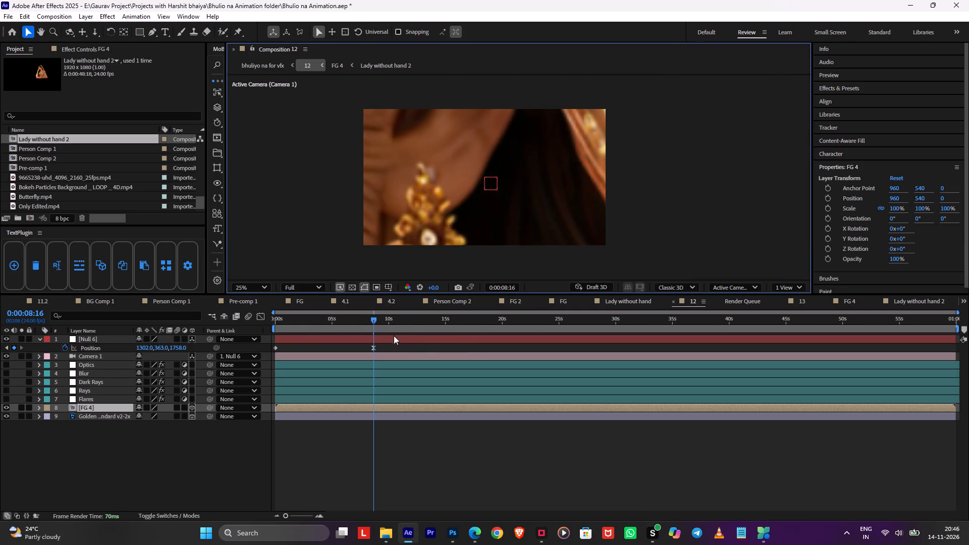
drag(368, 324, 251, 333)
double_click(299, 409)
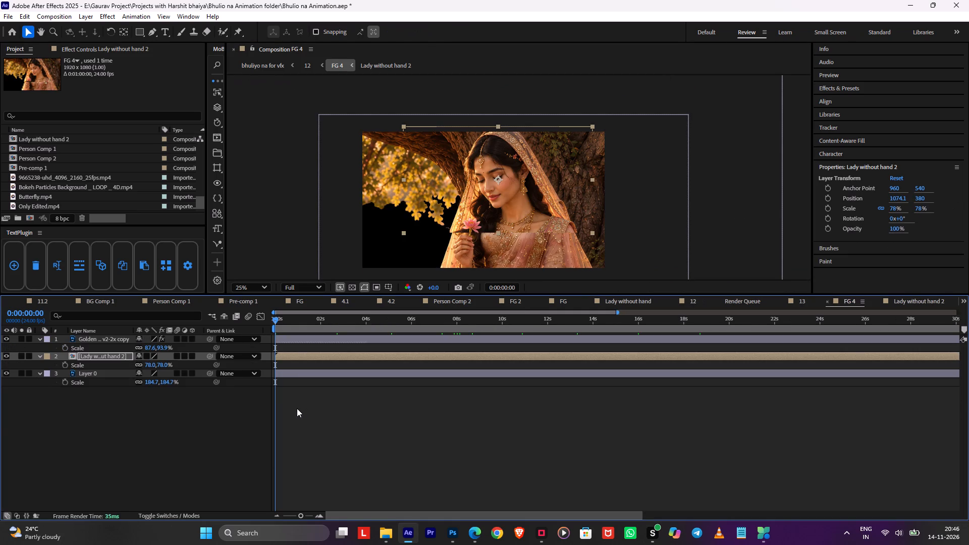
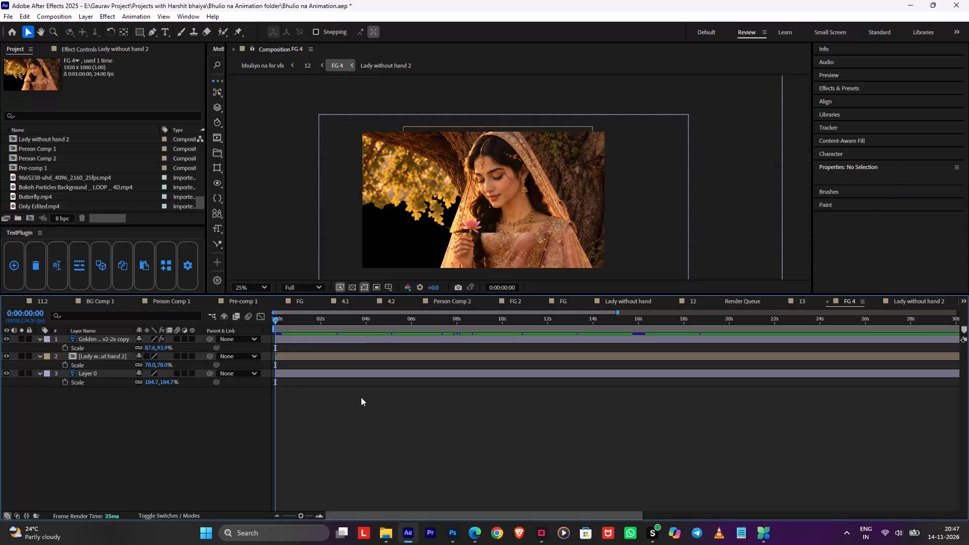
In the FG 4 composition, hide Layer 0 and the Golden v2-2x copy layer, leaving only the Lady without hand 2 layer visible.
key(Tab)
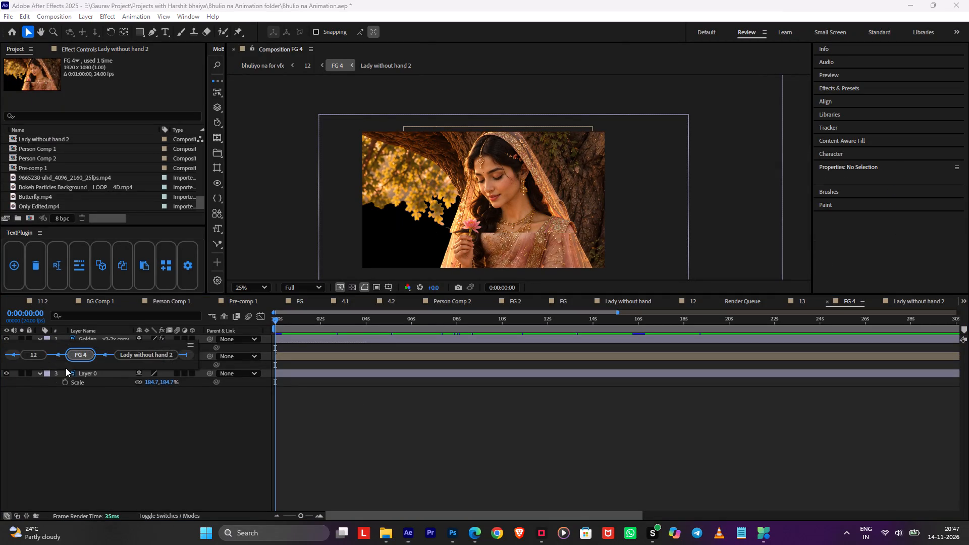
click(416, 404)
click(8, 355)
click(8, 355)
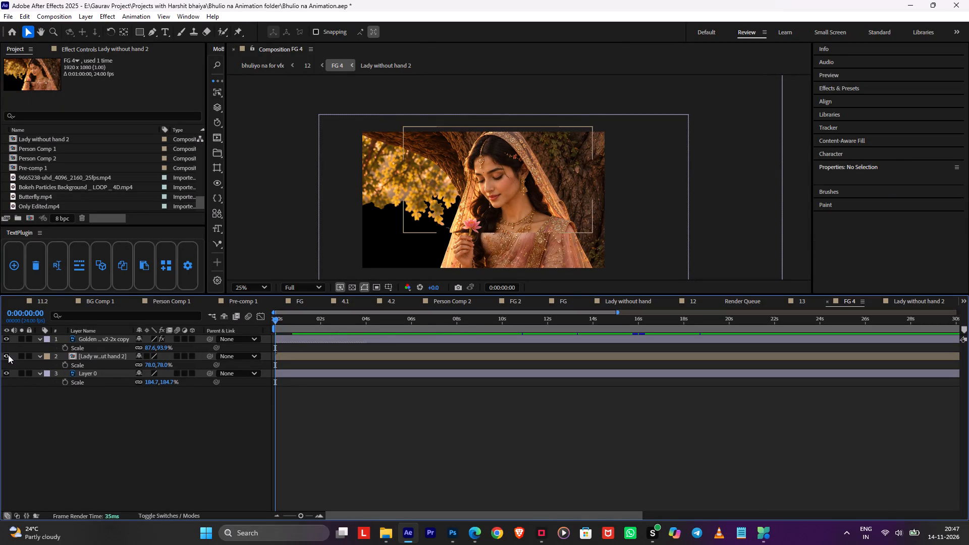
click(8, 370)
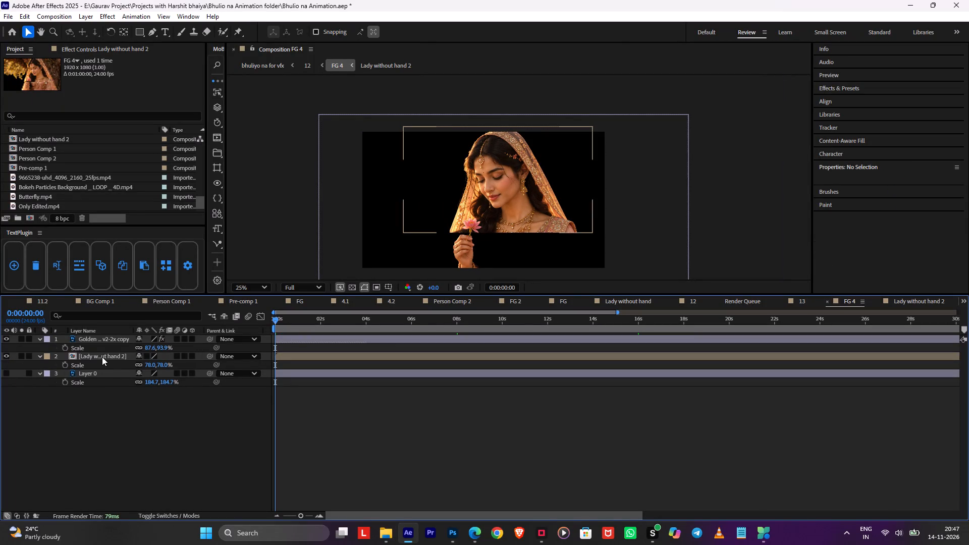
click(101, 357)
click(5, 343)
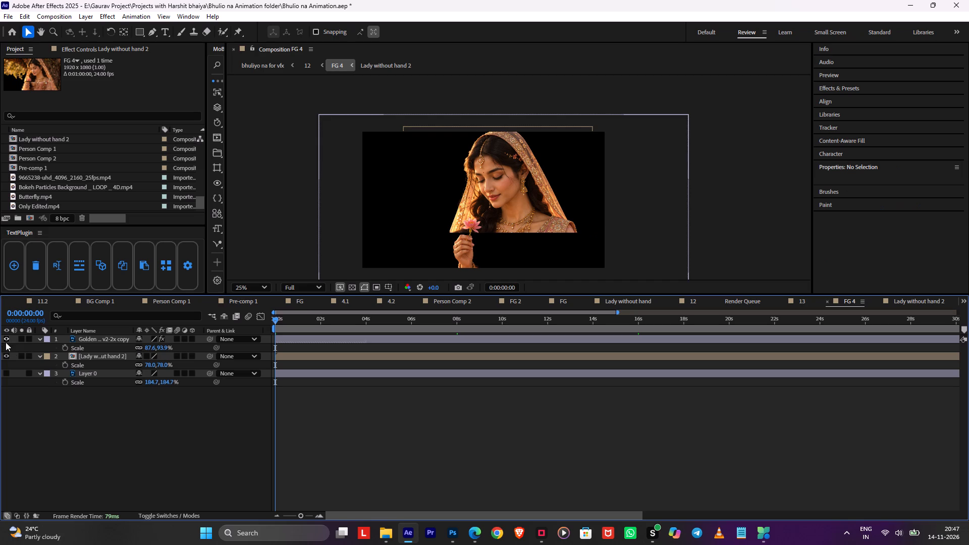
click(6, 342)
click(419, 440)
In composition 12, set Null 6's first-frame Position to 1302, 437, 1550 to frame the earring, and save the project.
key(Tab)
click(329, 438)
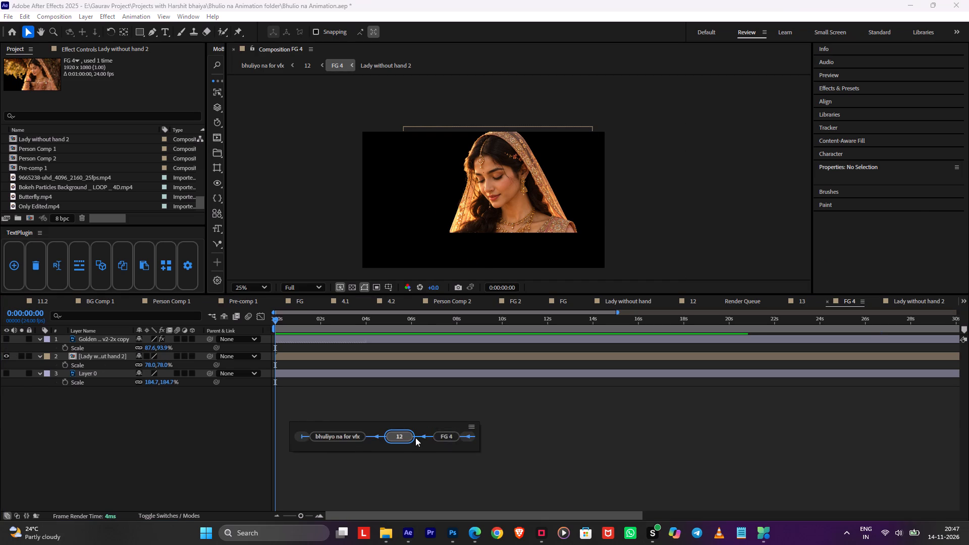
click(403, 435)
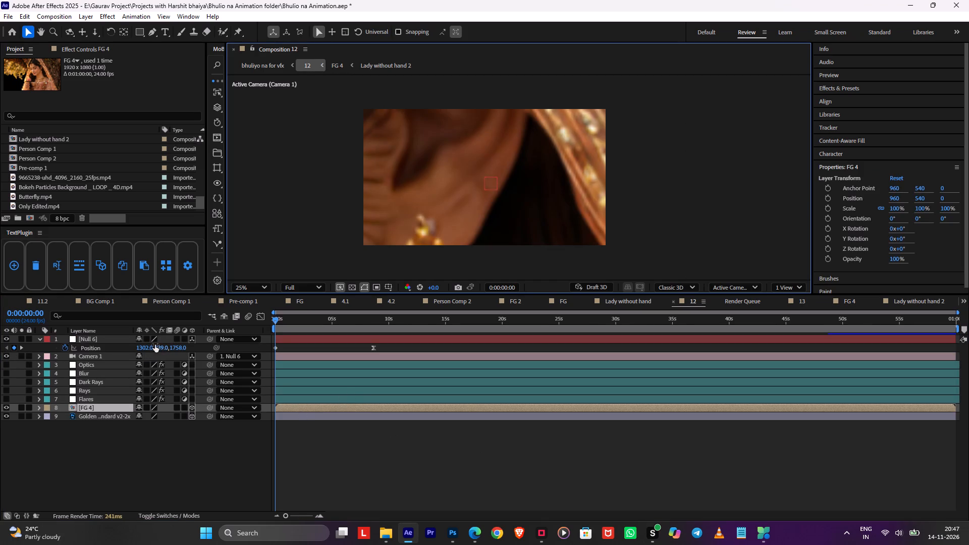
drag(179, 348, 89, 355)
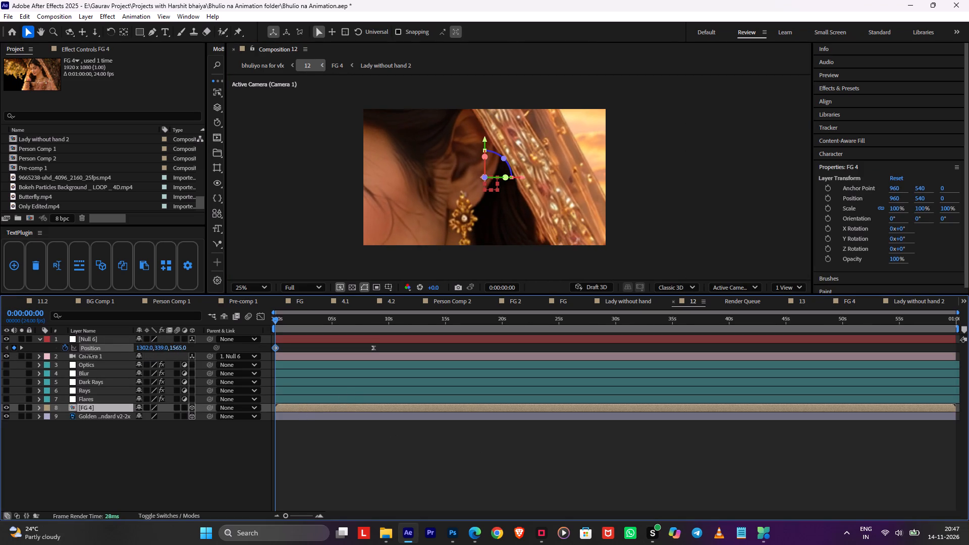
drag(89, 355, 83, 357)
drag(160, 345, 206, 342)
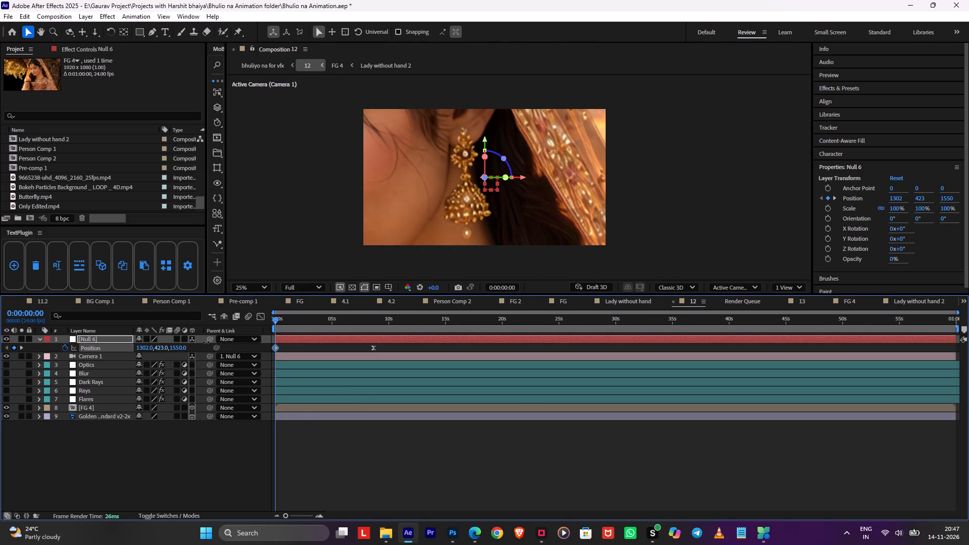
drag(206, 342, 213, 342)
scroll(569, 200, up, 1)
key(ctrl+s)
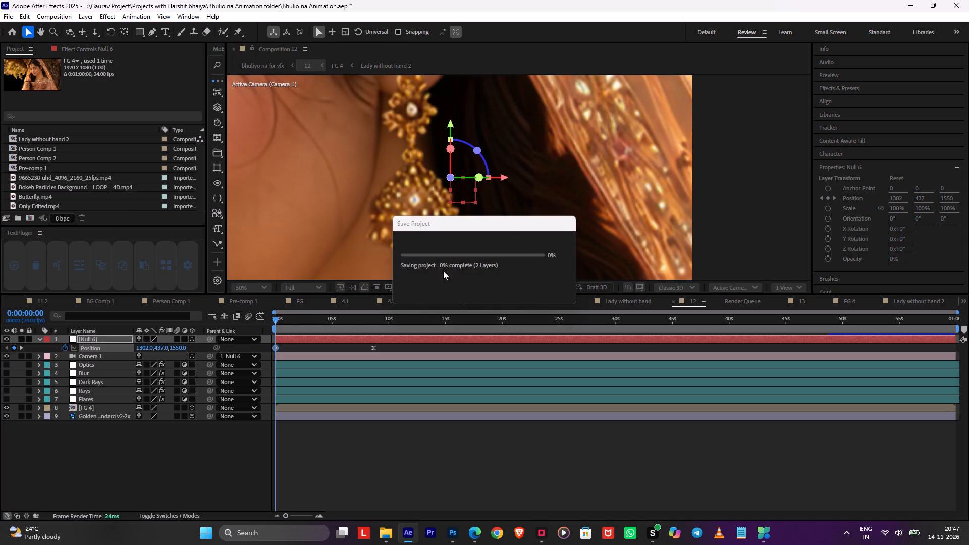
Copy Null 6's first Position keyframe onto the one at 0:00:08:16 and set its Y position to 400.
drag(351, 326, 370, 331)
key(ctrl+c)
key(ctrl+v)
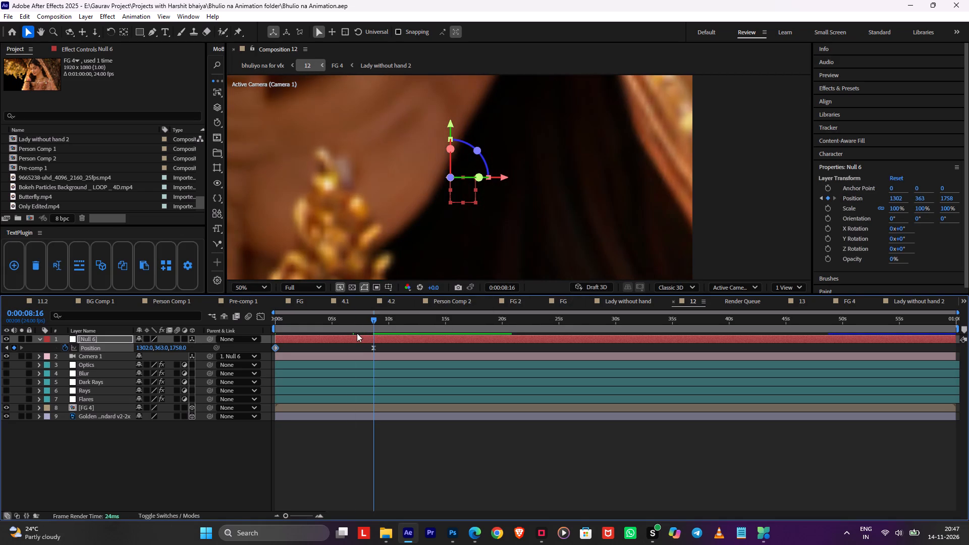
scroll(491, 226, down, 1)
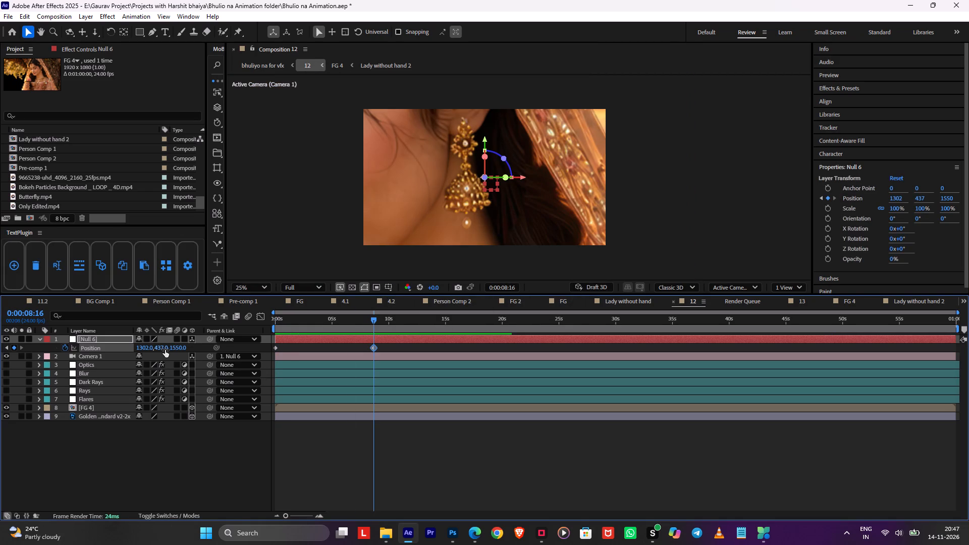
drag(164, 350, 134, 361)
Set Null 6's Y position to 465 at the first frame and apply Easy Ease to the keyframe at 0:00:08:16.
drag(280, 320, 261, 329)
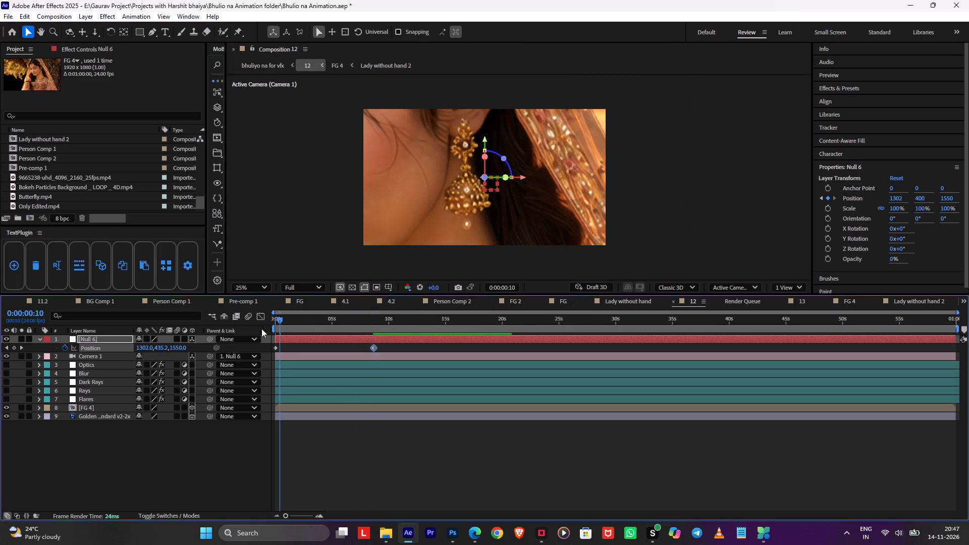
drag(261, 329, 212, 340)
drag(160, 348, 171, 352)
drag(369, 349, 386, 353)
key(F9)
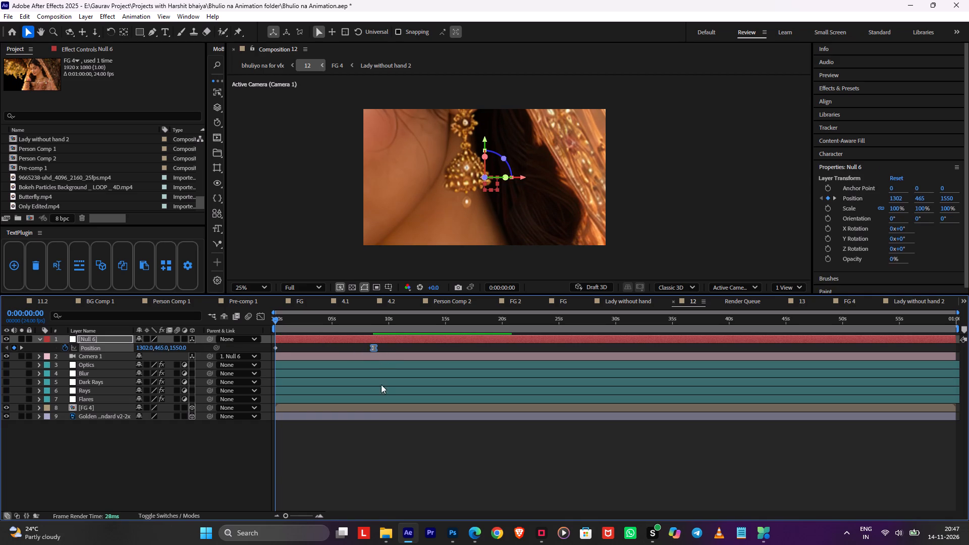
Save the project and preview the fade from layer 2 into layer 12 in the bhuliyo na for vfx composition.
click(353, 460)
key(Tab)
click(268, 460)
key(ctrl+s)
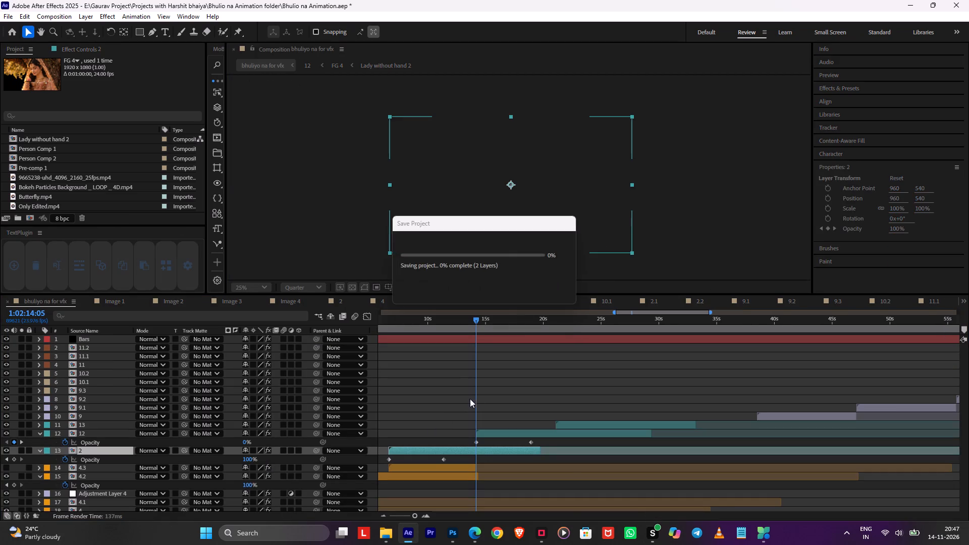
click(482, 388)
click(462, 321)
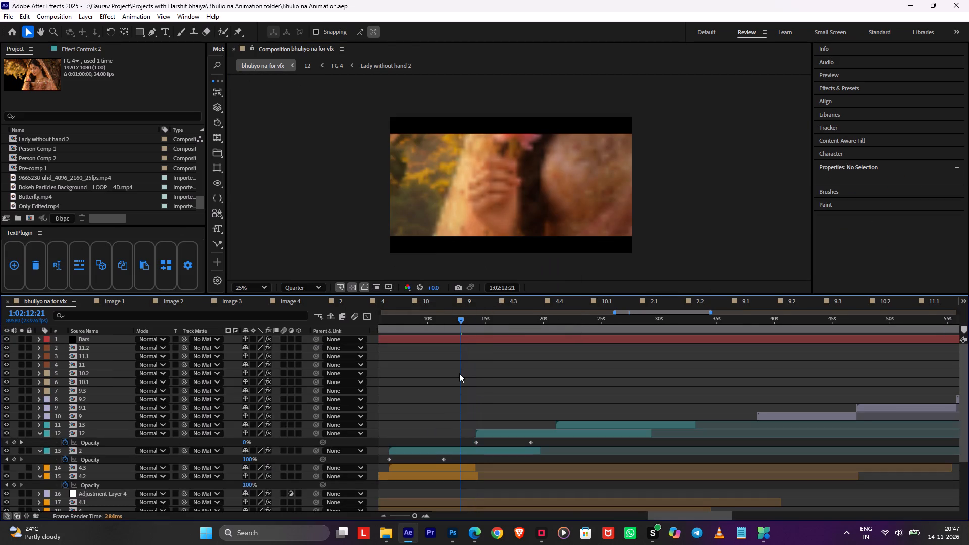
click(459, 374)
key(space)
alt+scroll(455, 375, up, 2)
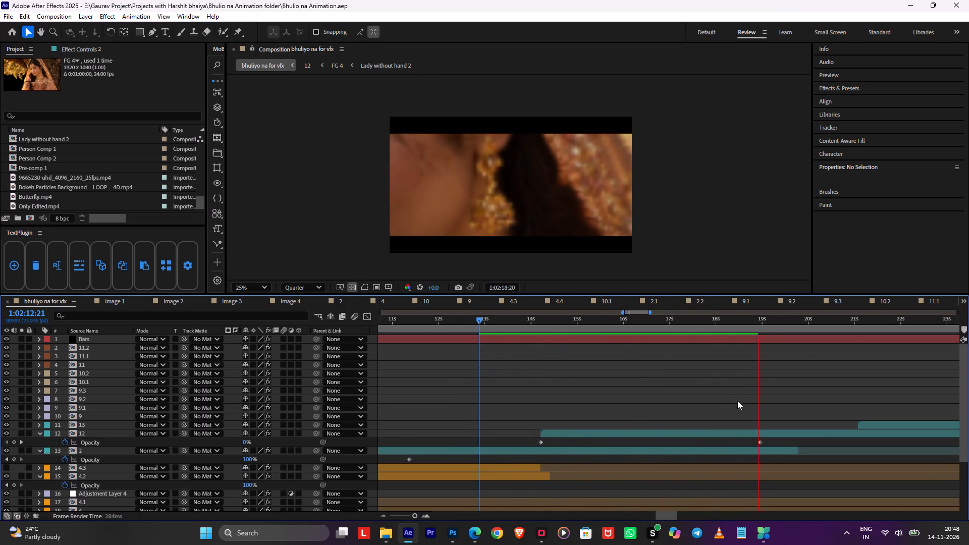
key(space)
drag(791, 324, 847, 336)
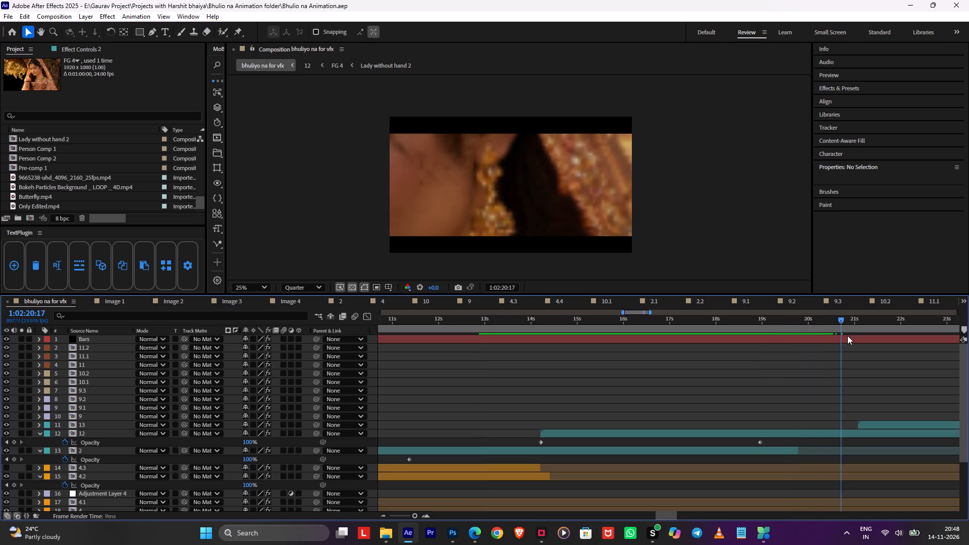
drag(847, 336, 854, 336)
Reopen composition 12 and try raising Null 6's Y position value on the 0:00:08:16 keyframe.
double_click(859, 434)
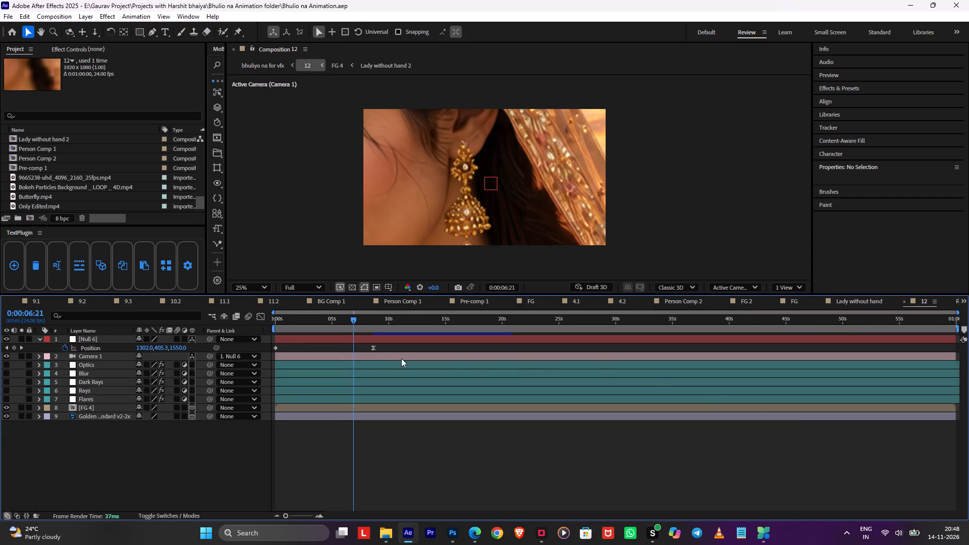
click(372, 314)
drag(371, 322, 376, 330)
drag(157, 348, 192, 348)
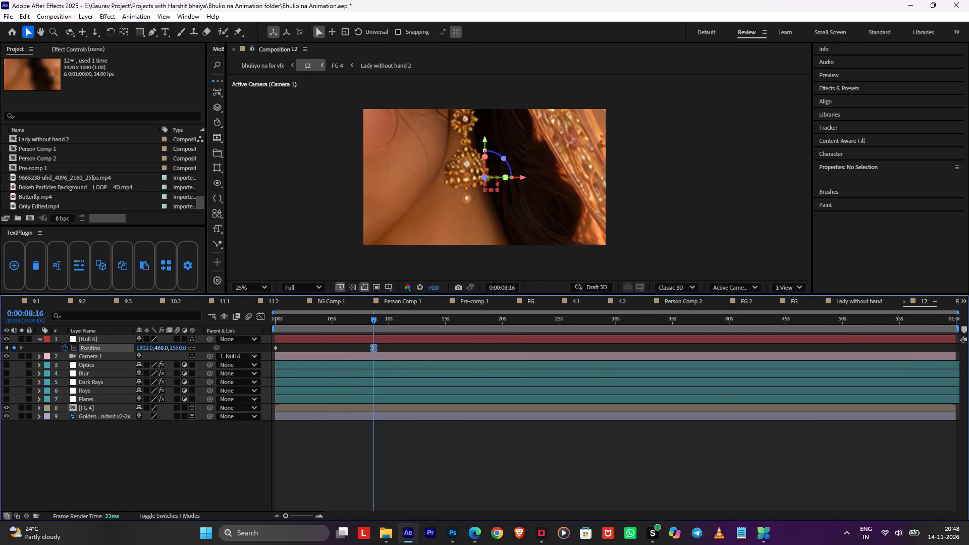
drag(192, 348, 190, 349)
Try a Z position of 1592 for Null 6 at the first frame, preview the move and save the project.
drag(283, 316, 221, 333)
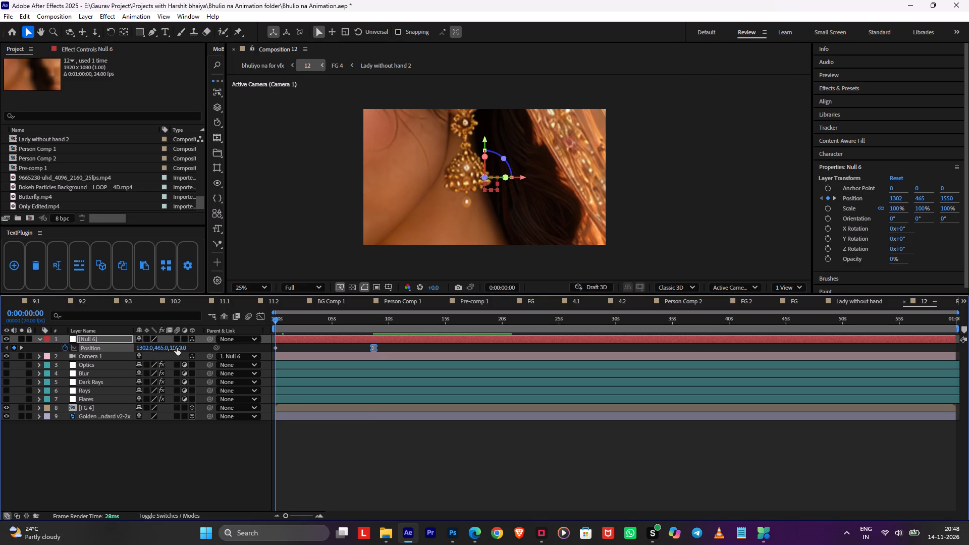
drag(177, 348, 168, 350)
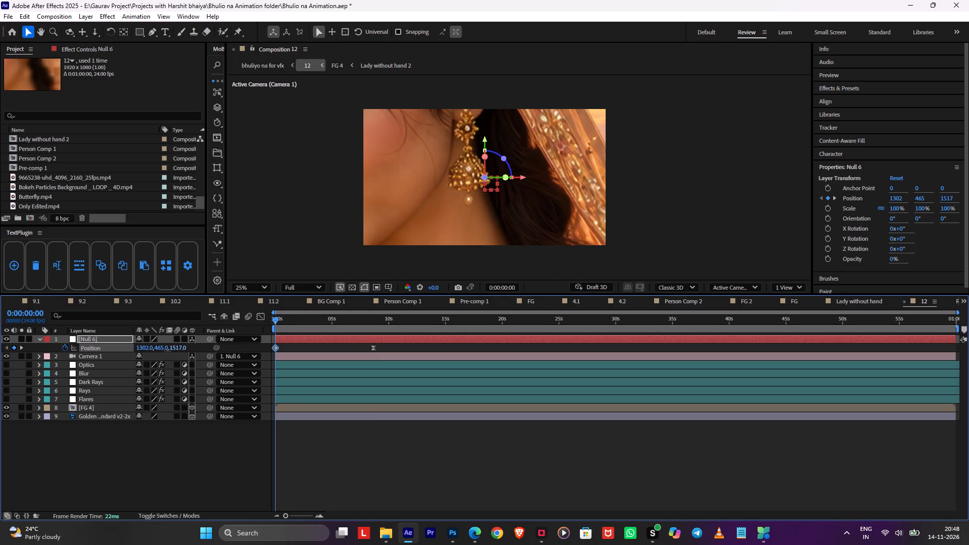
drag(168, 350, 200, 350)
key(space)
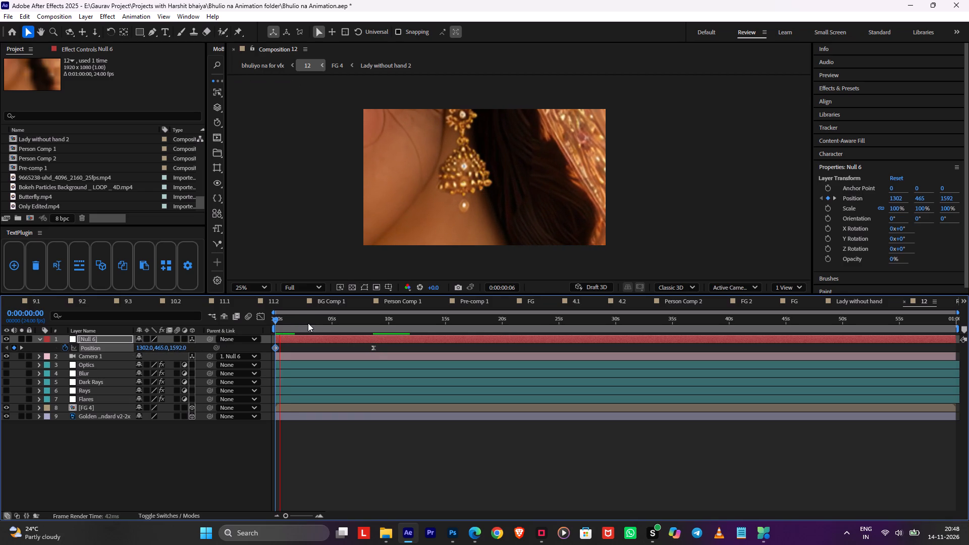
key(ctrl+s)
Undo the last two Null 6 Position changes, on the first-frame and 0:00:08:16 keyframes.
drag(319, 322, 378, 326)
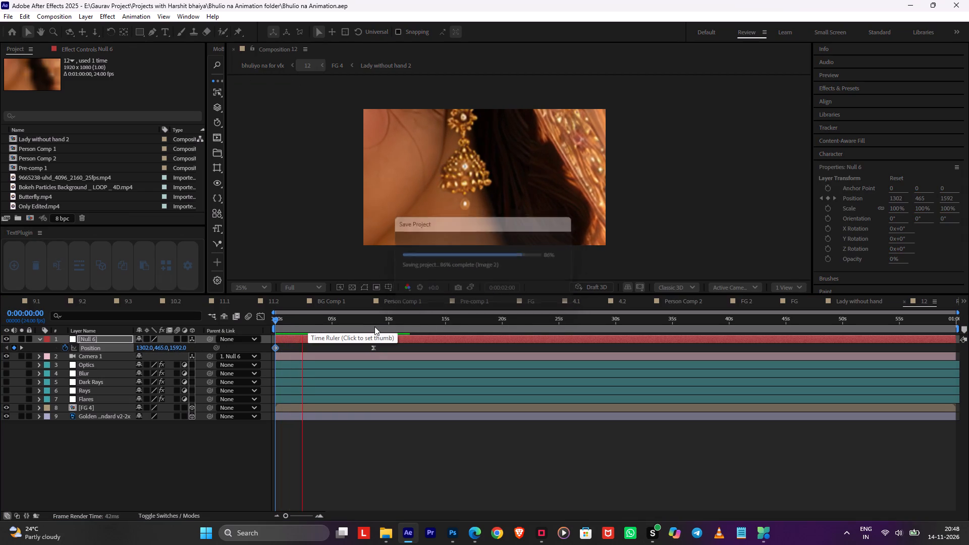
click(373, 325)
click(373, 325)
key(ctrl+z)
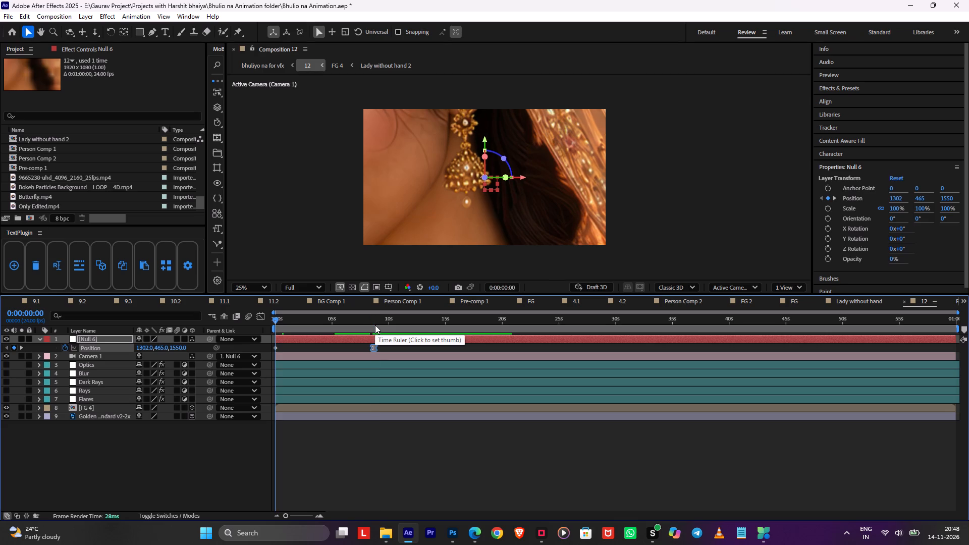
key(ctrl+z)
Set Null 6's first-frame Position to 1302, 485, 1550 and move its second Position keyframe out to about 15 seconds.
drag(368, 324, 275, 337)
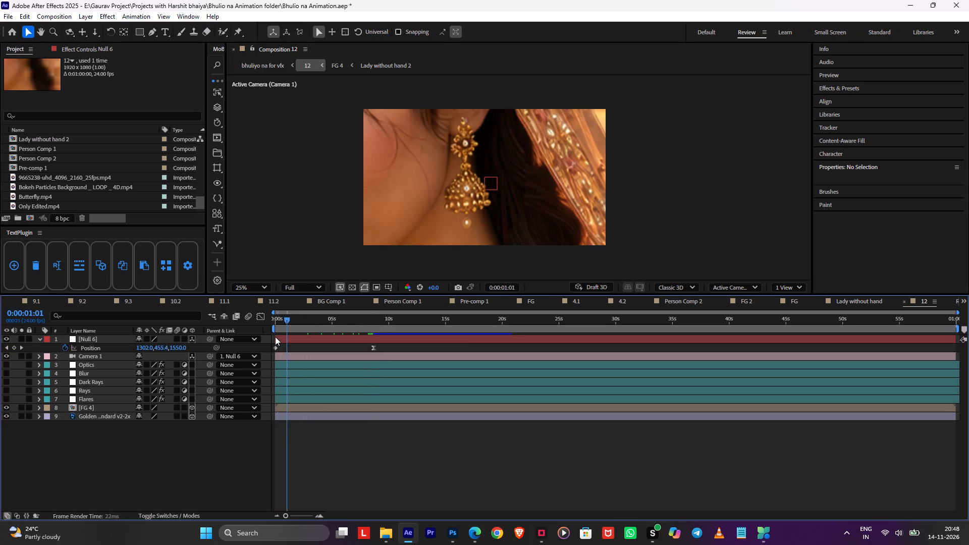
drag(275, 337, 222, 341)
drag(162, 350, 174, 351)
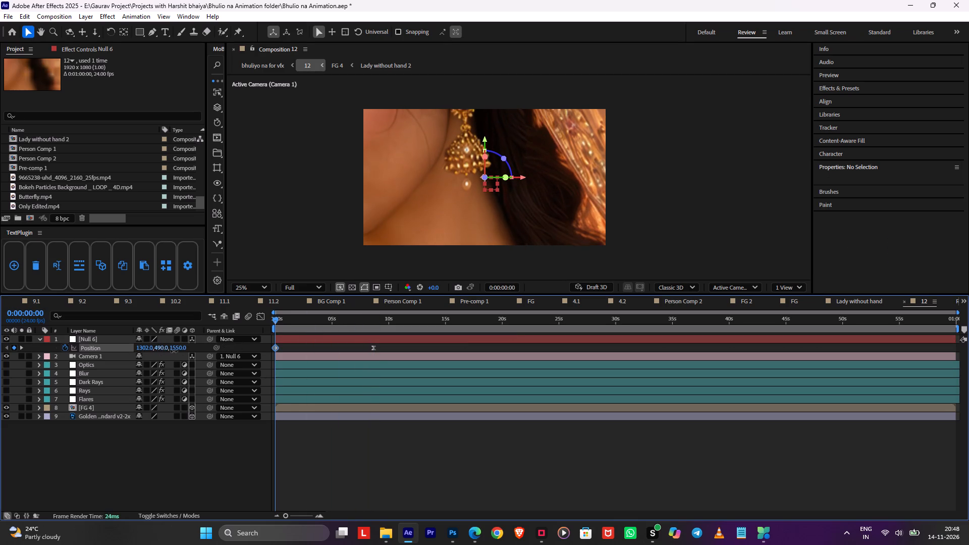
drag(174, 351, 169, 353)
drag(372, 350, 398, 350)
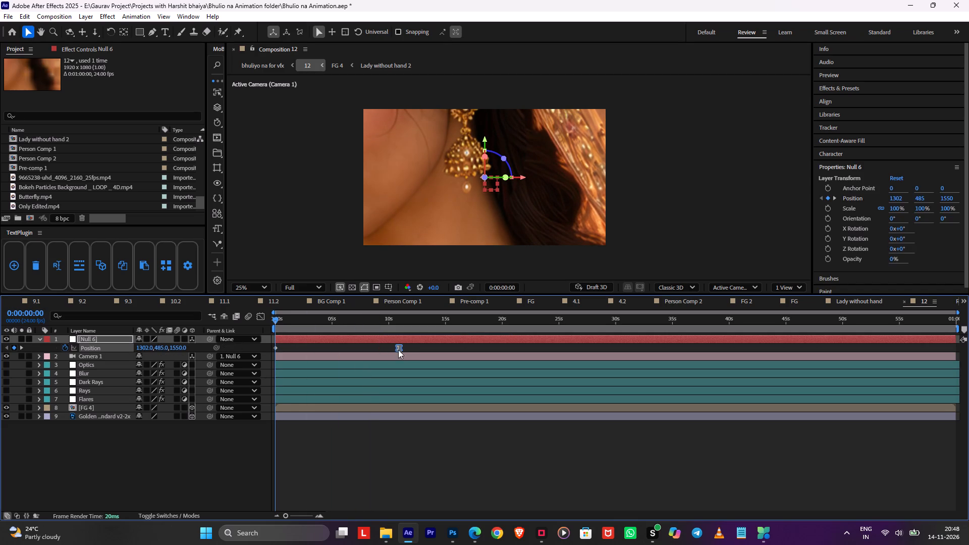
drag(398, 350, 445, 345)
Save the project and preview the fades into layers 12 and 13 in the bhuliyo na for vfx composition.
key(Tab)
click(385, 342)
key(space)
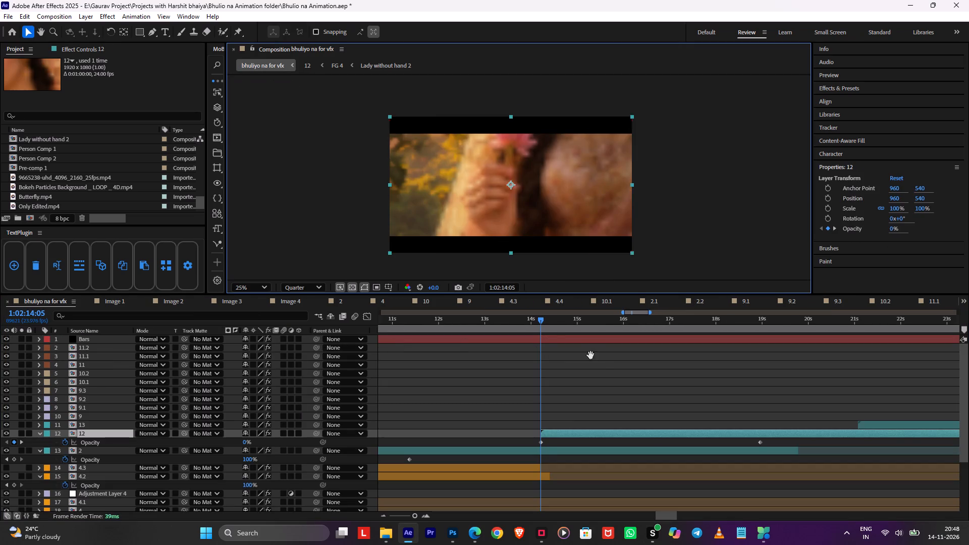
key(ctrl+s)
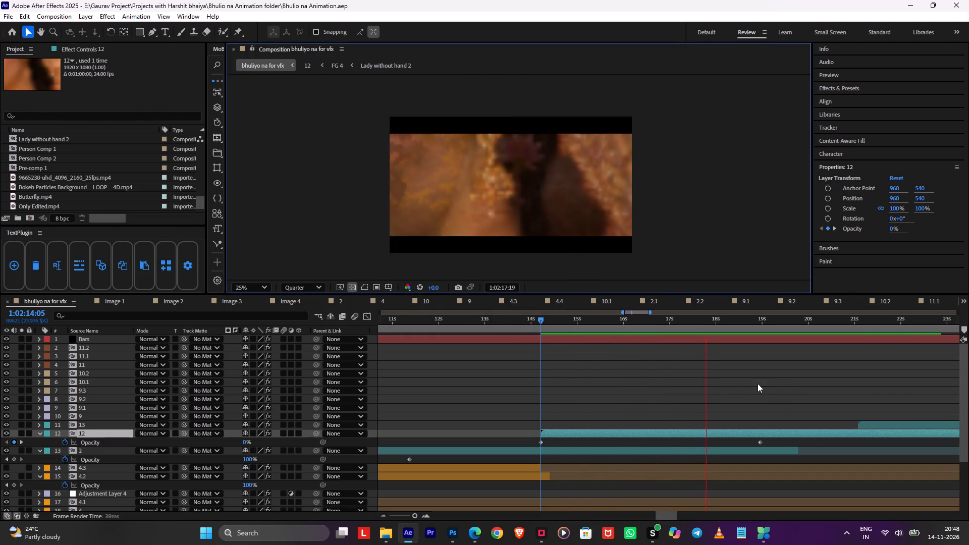
scroll(744, 386, down, 1)
middle_drag(735, 388, 587, 399)
click(604, 378)
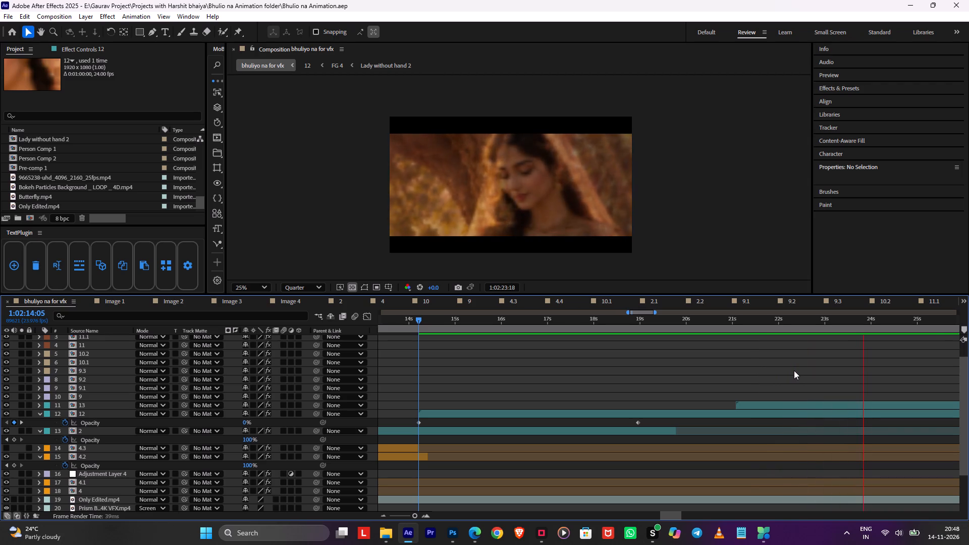
key(space)
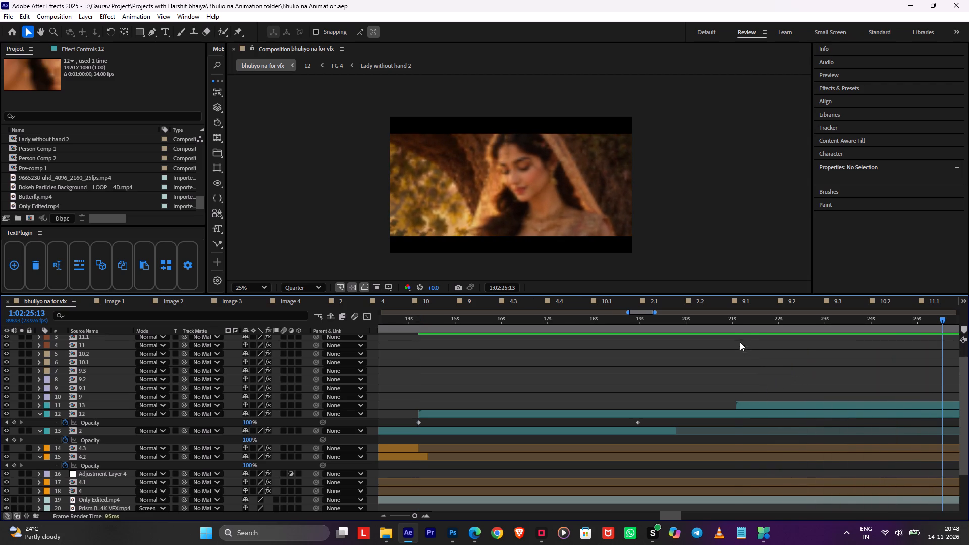
In composition 13, set Null 6's first-frame Position to about 990, 523, 290 to frame the whole seated lady.
drag(734, 325, 739, 331)
double_click(744, 406)
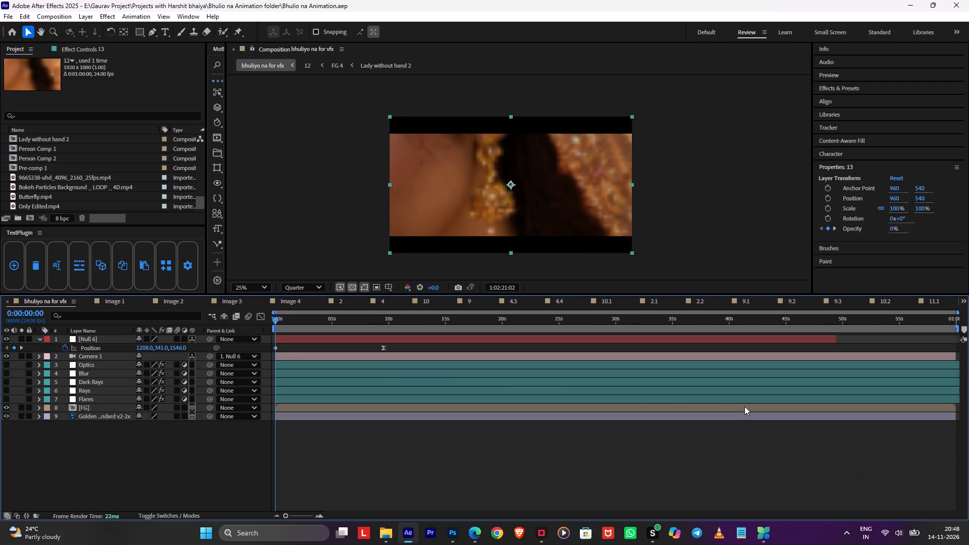
drag(179, 350, 147, 352)
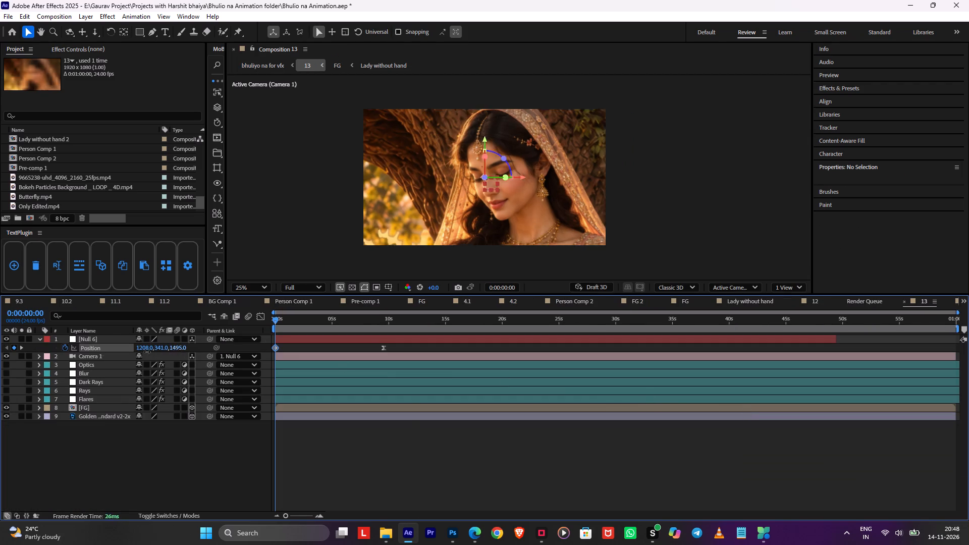
drag(147, 352, 0, 362)
drag(180, 347, 16, 364)
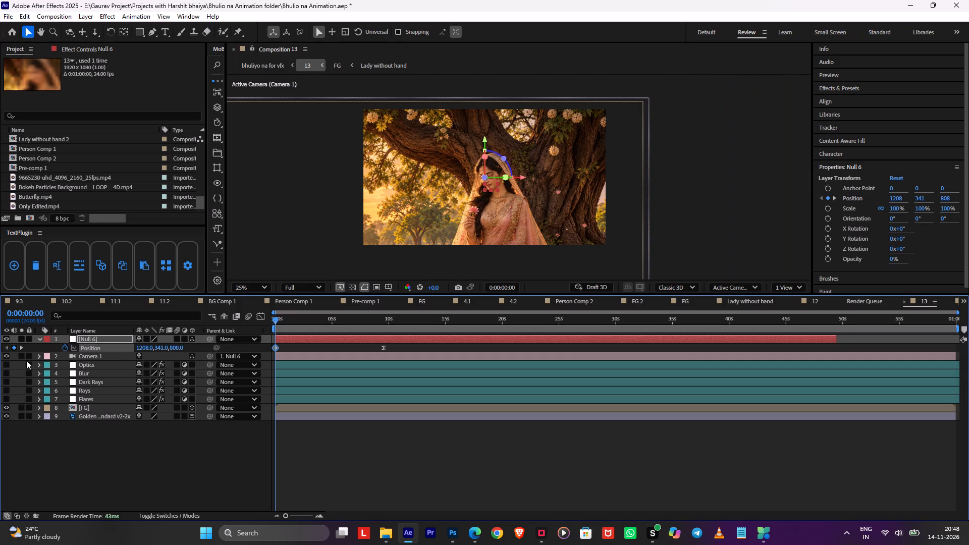
drag(156, 349, 220, 344)
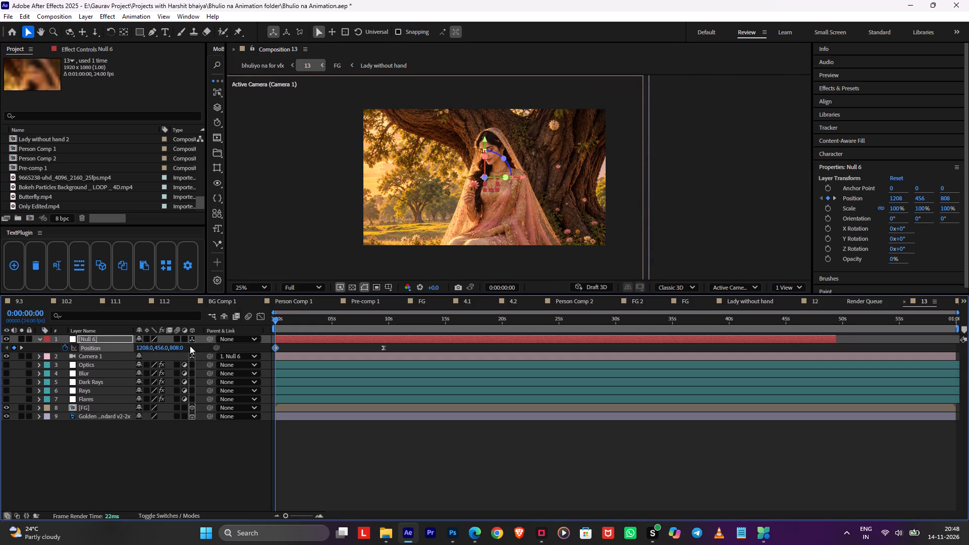
drag(176, 346, 48, 359)
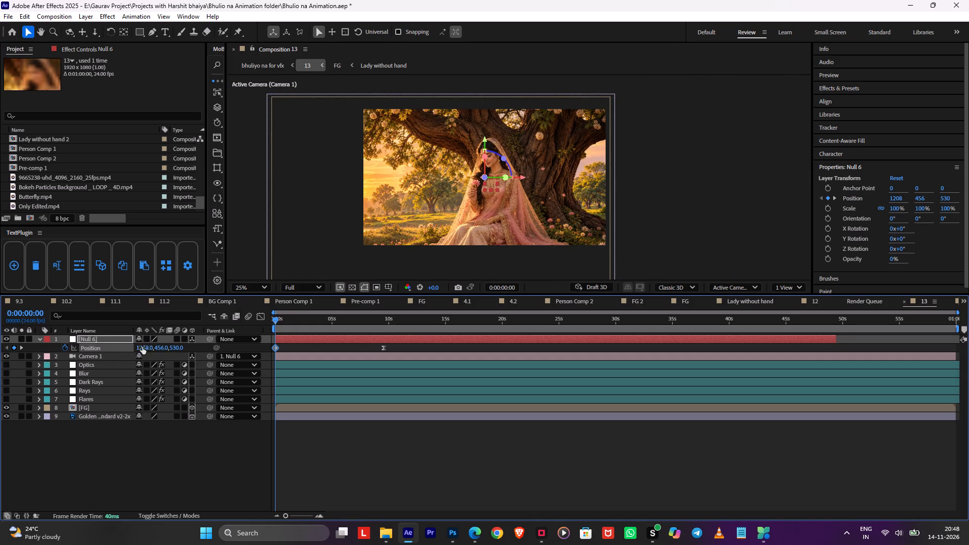
drag(141, 347, 34, 349)
drag(172, 348, 55, 352)
drag(157, 346, 182, 349)
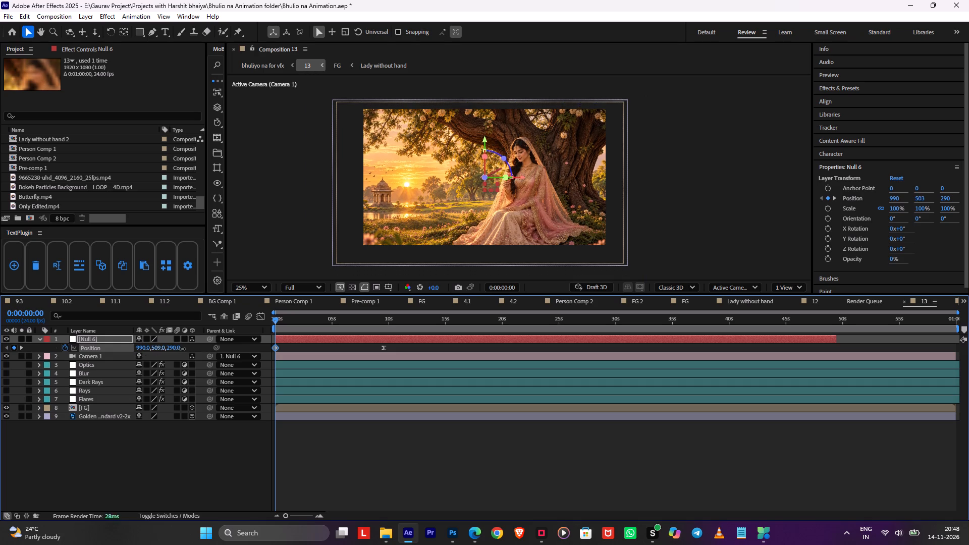
drag(182, 349, 189, 349)
Copy Null 6's first-frame Position onto the keyframe at 0:00:09:14 and set its Z value to 254.
drag(373, 325, 388, 330)
key(ctrl+c)
key(ctrl+v)
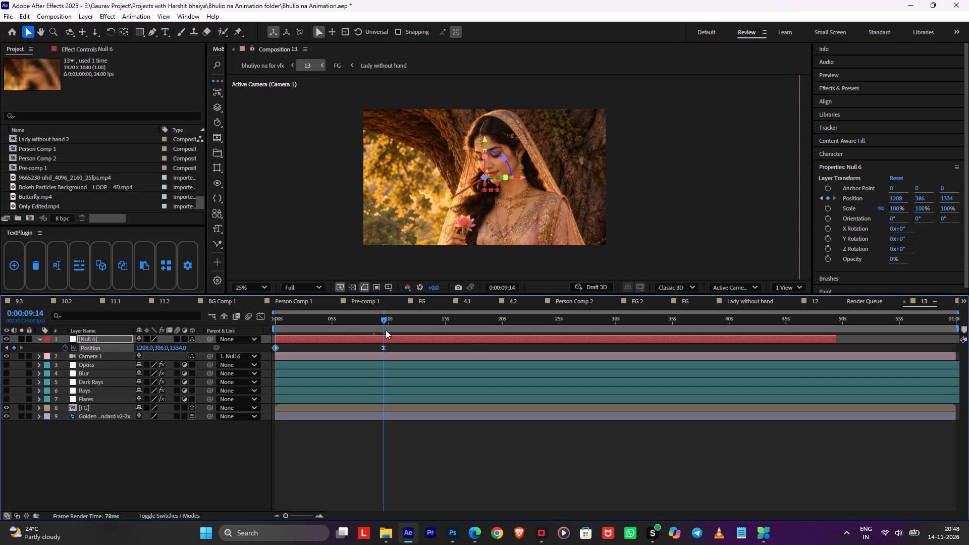
drag(172, 345, 158, 349)
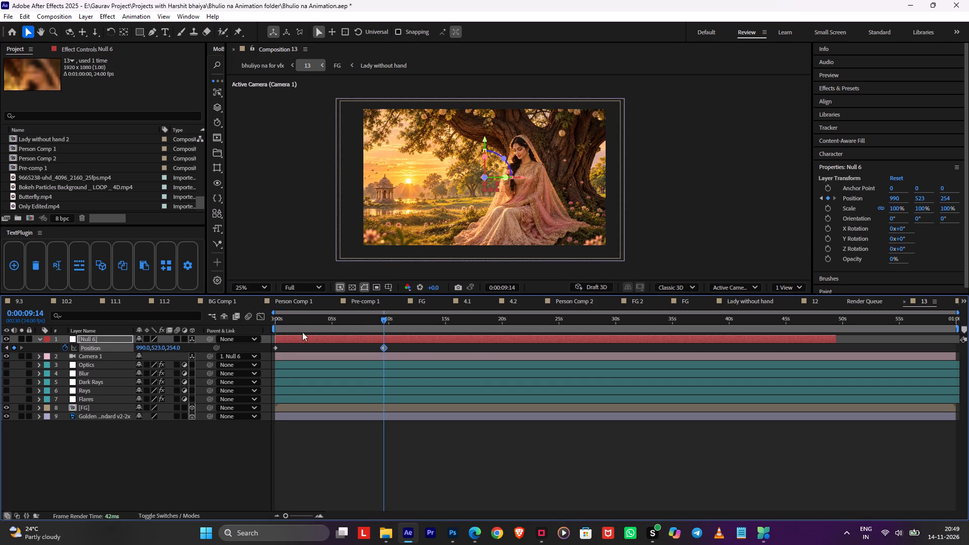
Set Null 6's first-frame Position to 1107, 523, 643 and apply Easy Ease to the keyframe at 0:00:09:14.
drag(304, 326, 198, 343)
drag(168, 346, 349, 349)
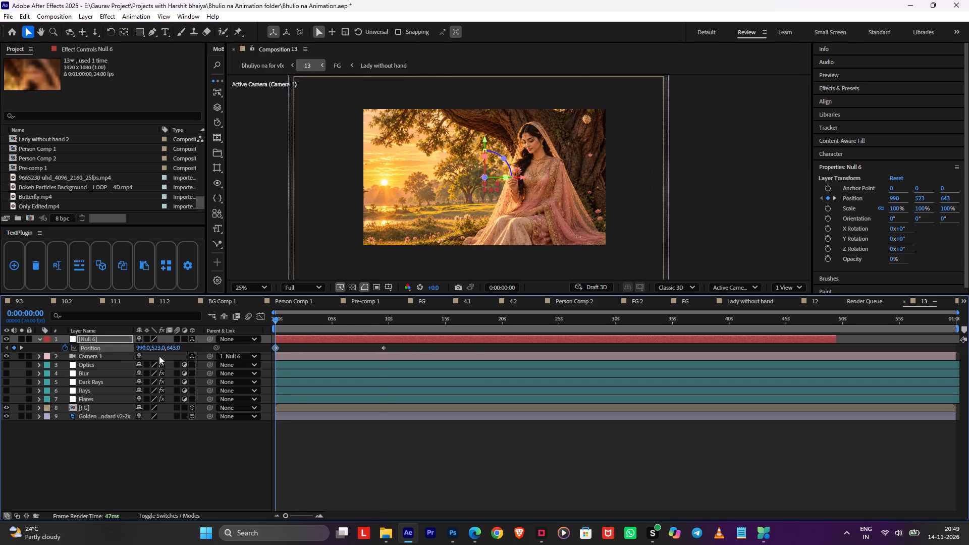
drag(139, 350, 200, 353)
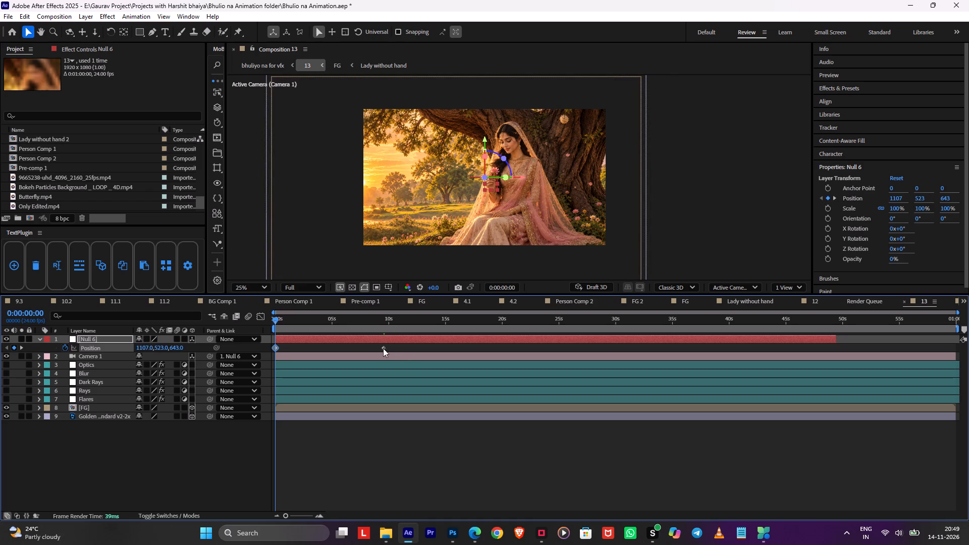
drag(368, 347, 395, 356)
key(F9)
click(376, 464)
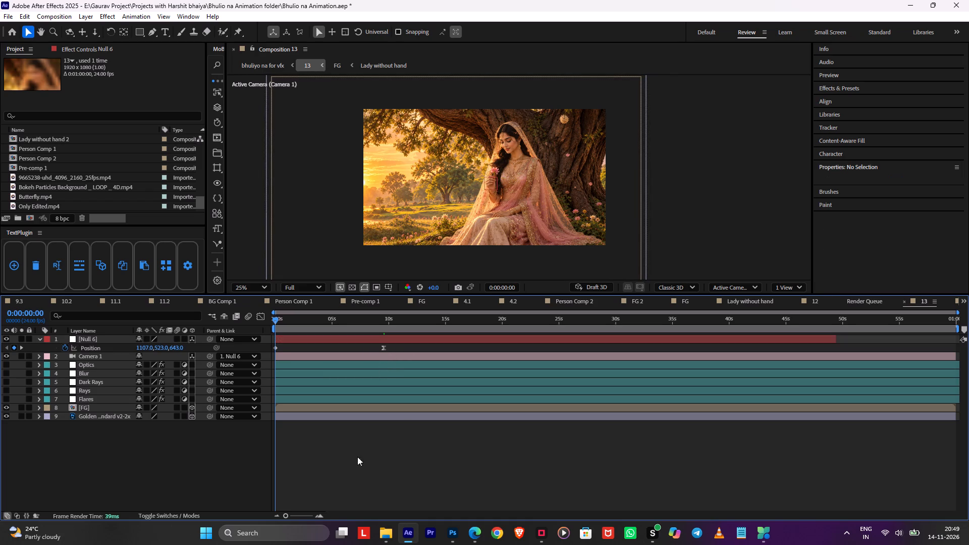
Save the project and preview layer 13's revised camera move in the bhuliyo na for vfx composition.
key(Tab)
click(285, 451)
key(ctrl+s)
alt+scroll(652, 355, down, 2)
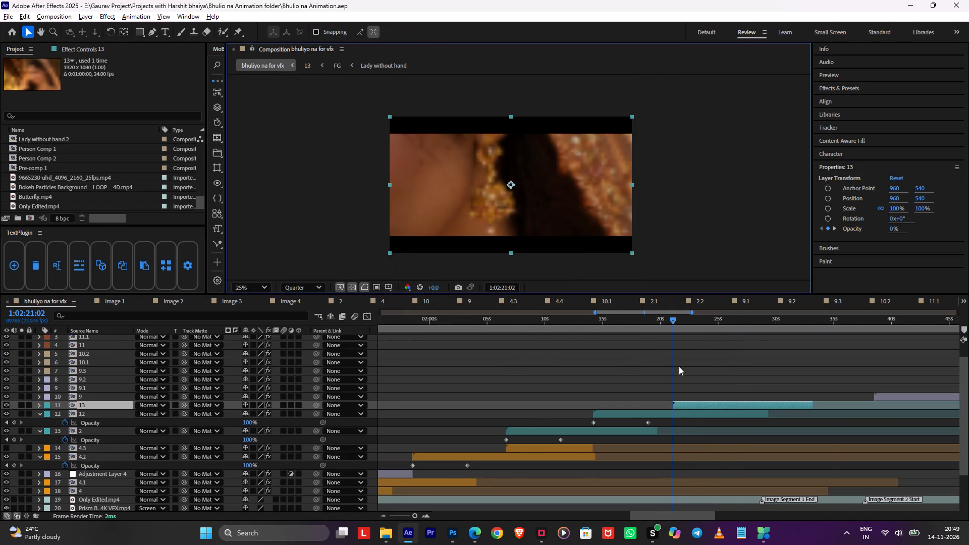
click(717, 372)
key(space)
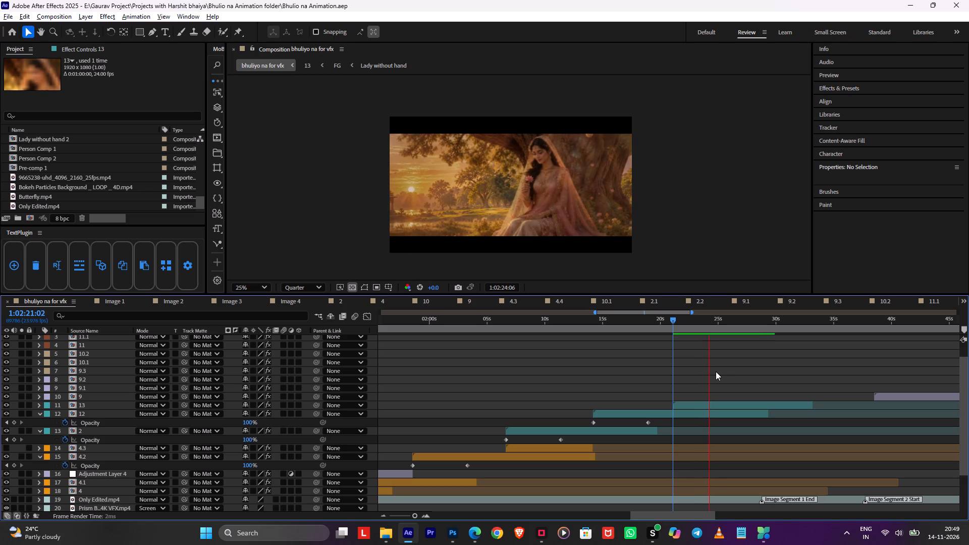
Preview the fade into layer 2 in the main composition, starting from about 1:02:06:01.
drag(685, 320, 549, 346)
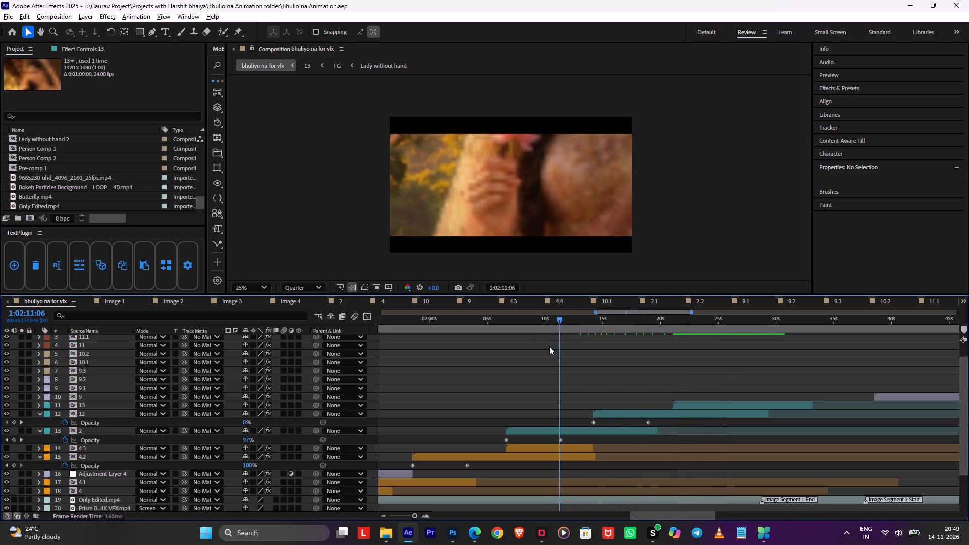
drag(549, 346, 481, 372)
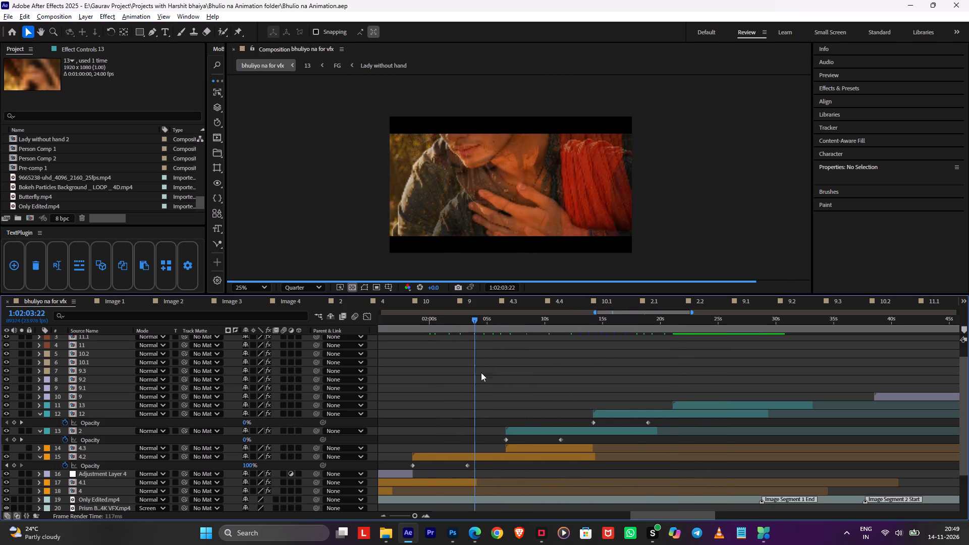
drag(481, 372, 499, 381)
key(space)
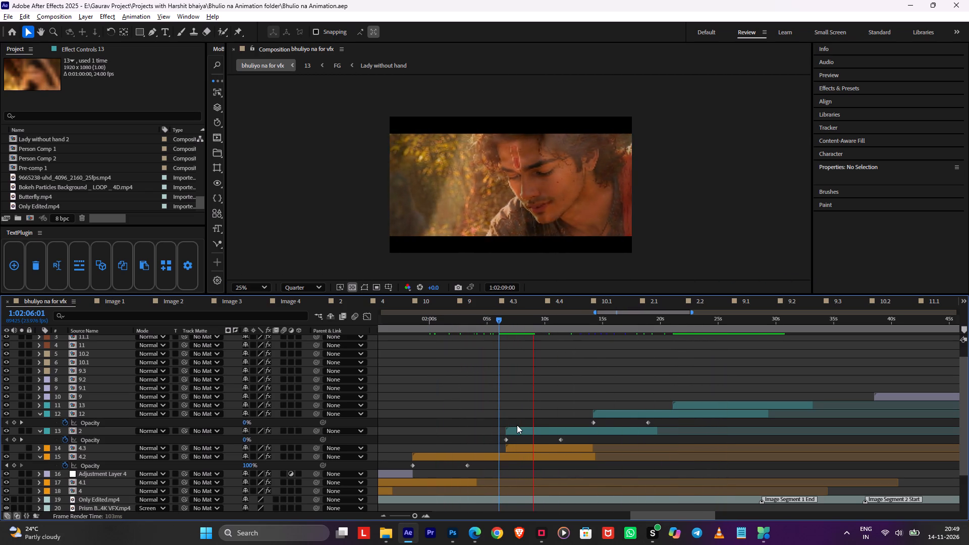
key(space)
Examine composition 2 and the layers of its nested FG composition, then return to composition 2.
double_click(529, 428)
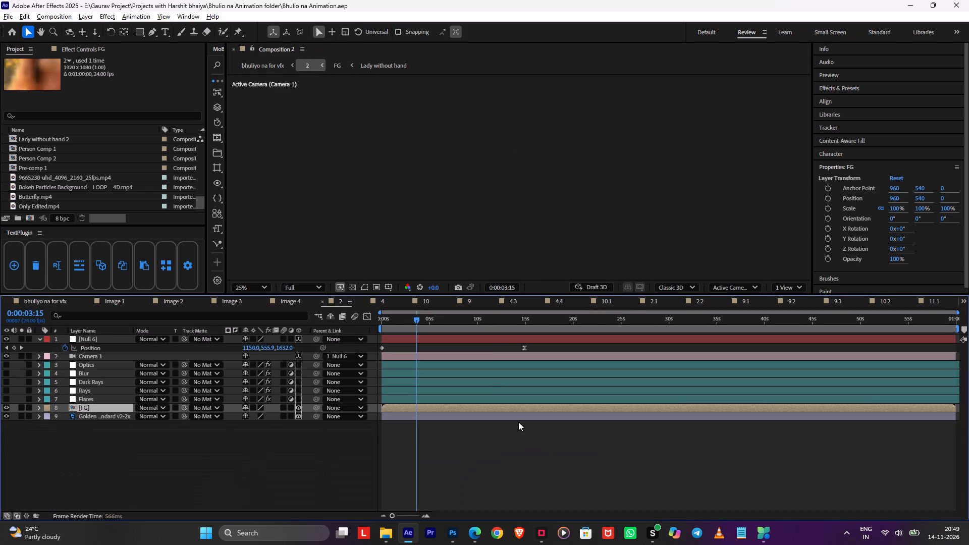
scroll(512, 215, up, 1)
scroll(506, 222, down, 1)
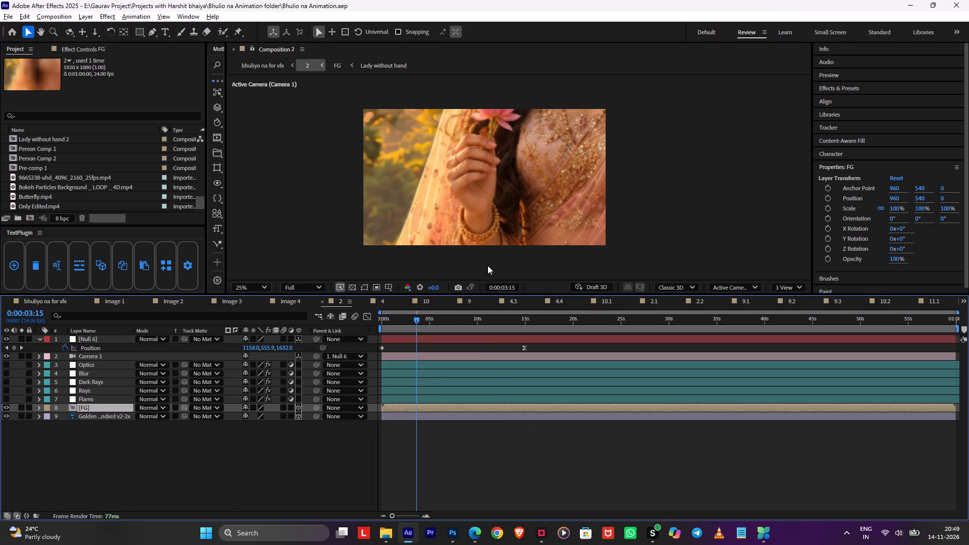
double_click(419, 408)
key(Tab)
click(393, 433)
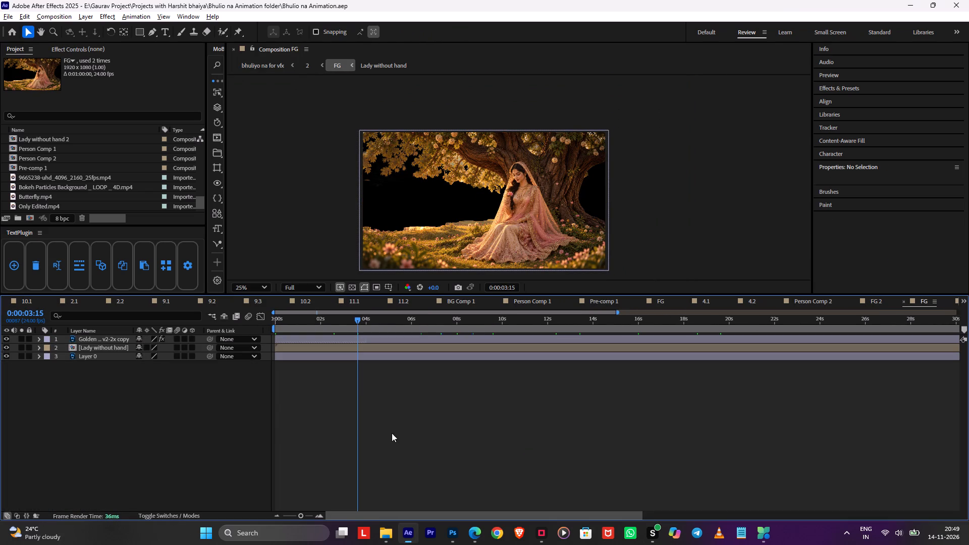
key(Tab)
click(325, 391)
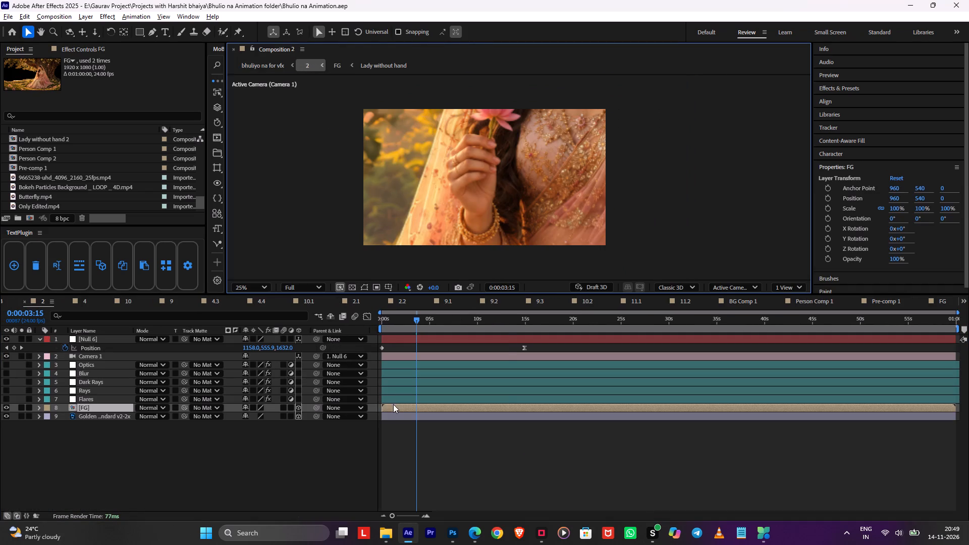
Duplicate the FG composition, replace composition 2's FG layer with the duplicate, and open the duplicate.
right_click(393, 406)
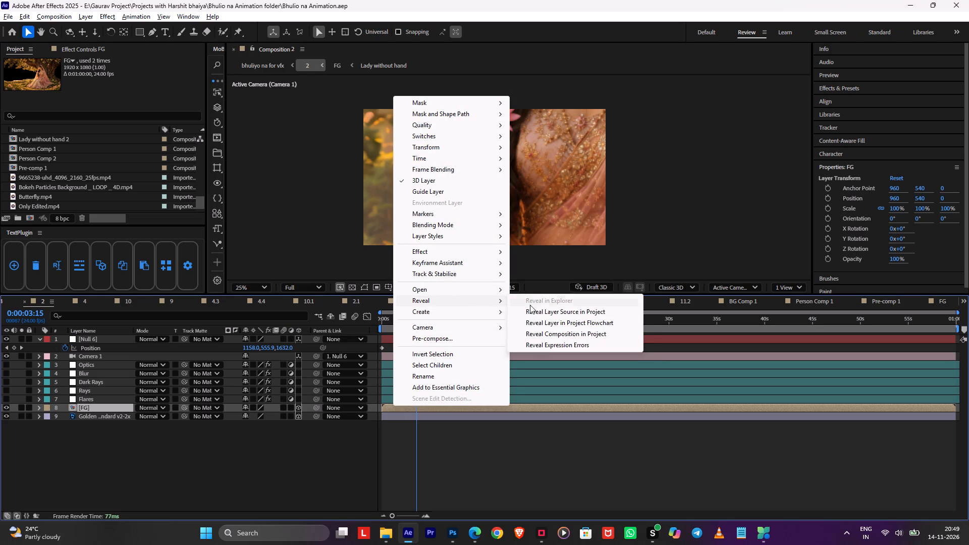
click(547, 311)
key(ctrl+d)
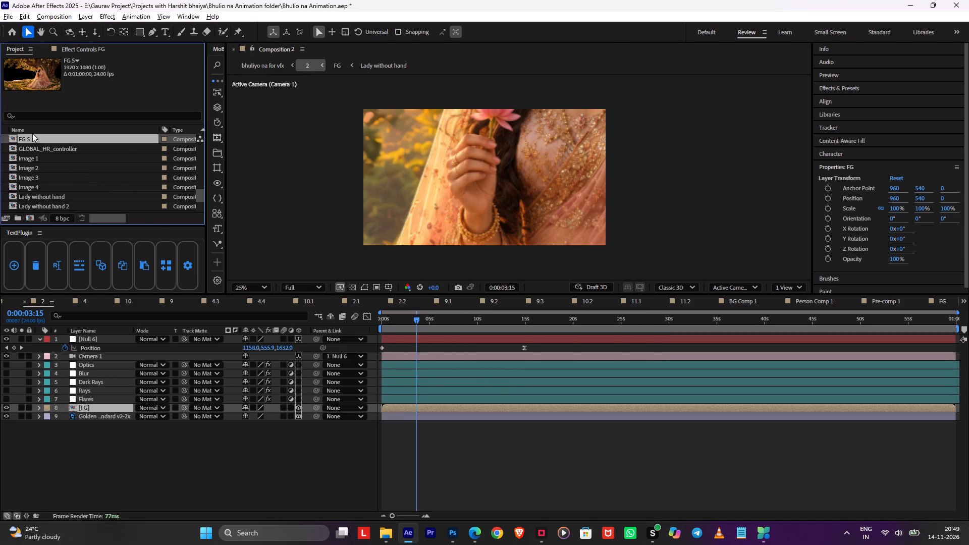
drag(32, 136, 79, 403)
double_click(79, 405)
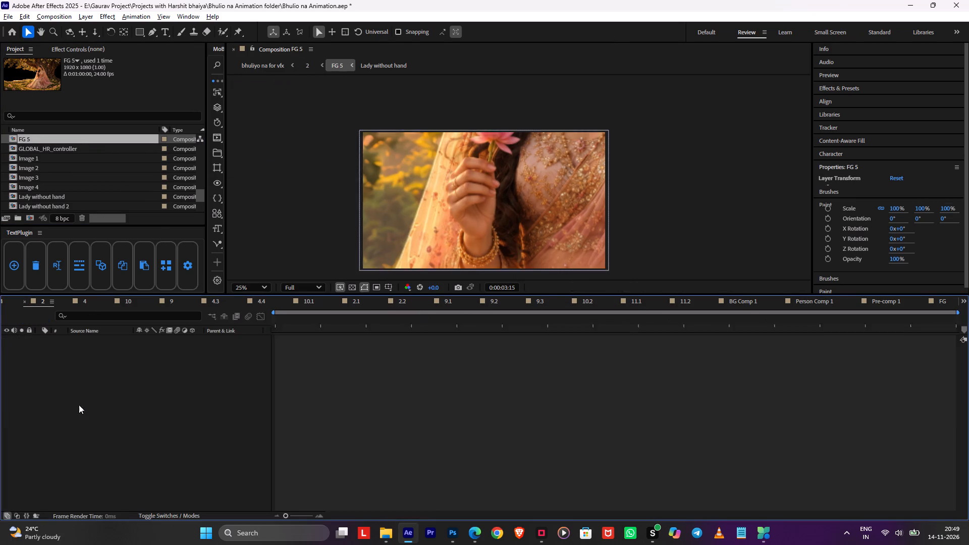
Hide Lady without hand and Layer 0 to isolate the Golden copy layer, and reveal that layer's Scale.
key(Tab)
click(413, 392)
click(372, 346)
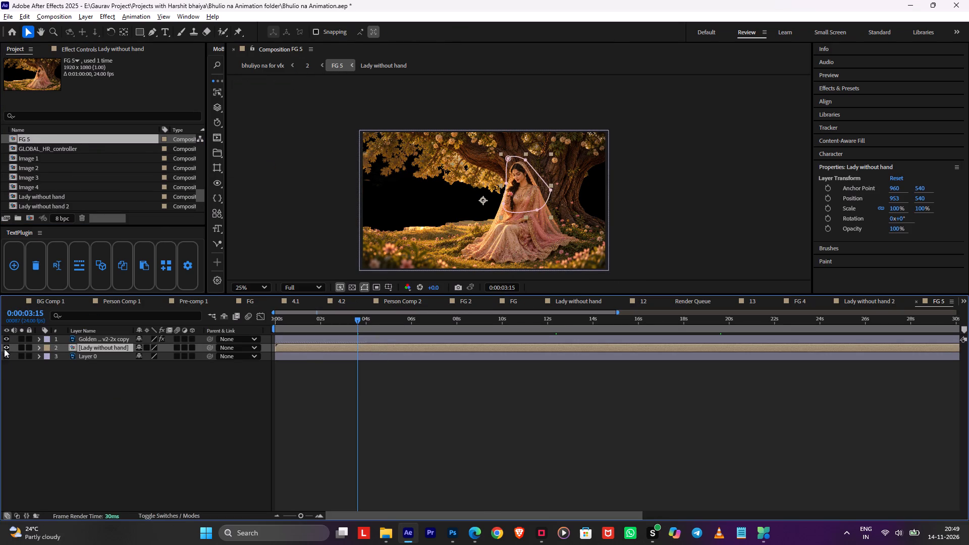
drag(8, 347, 13, 376)
click(91, 340)
key(s)
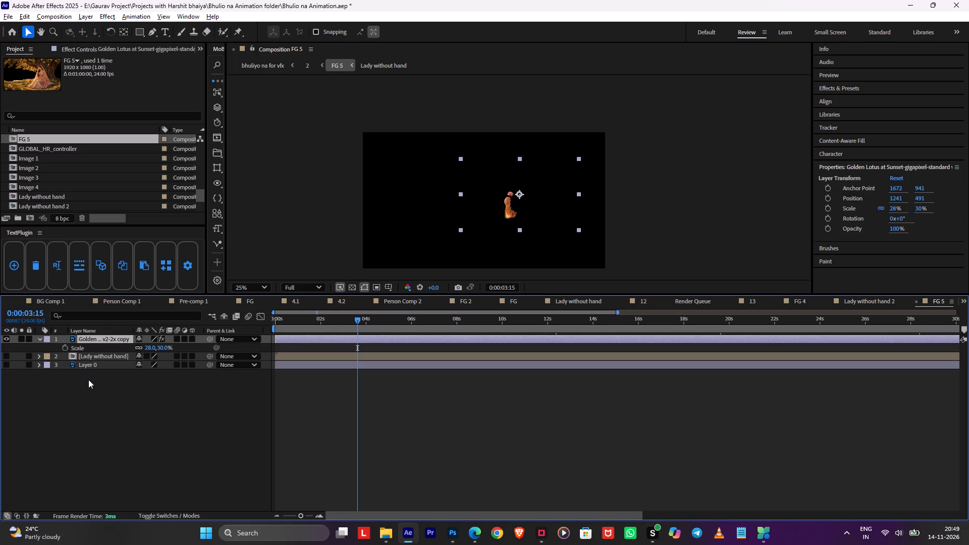
Add a null object, show the hidden layers again, and parent the Golden copy, Lady without hand and Layer 0 layers to it.
key(ctrl+alt+shift+y)
drag(6, 367, 7, 372)
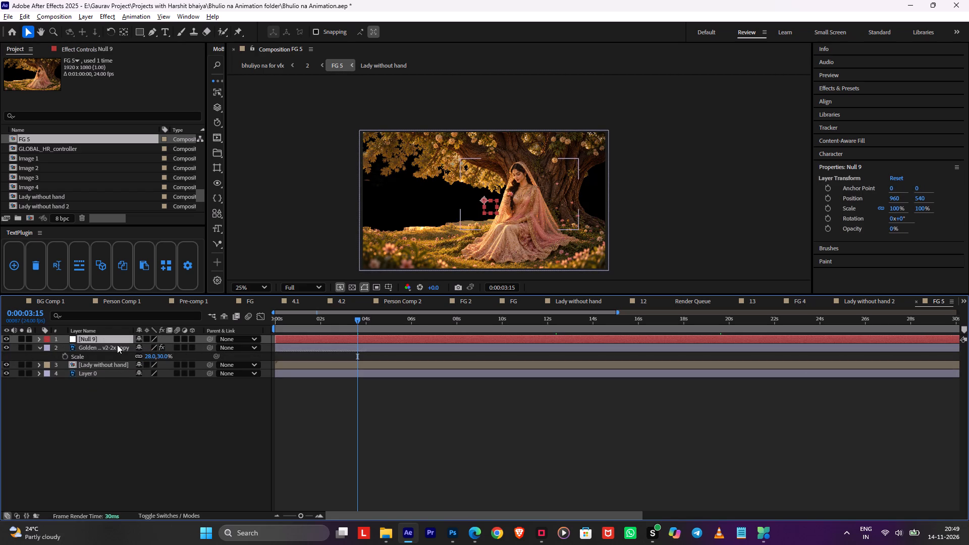
click(113, 345)
shift+click(93, 371)
drag(208, 345, 167, 342)
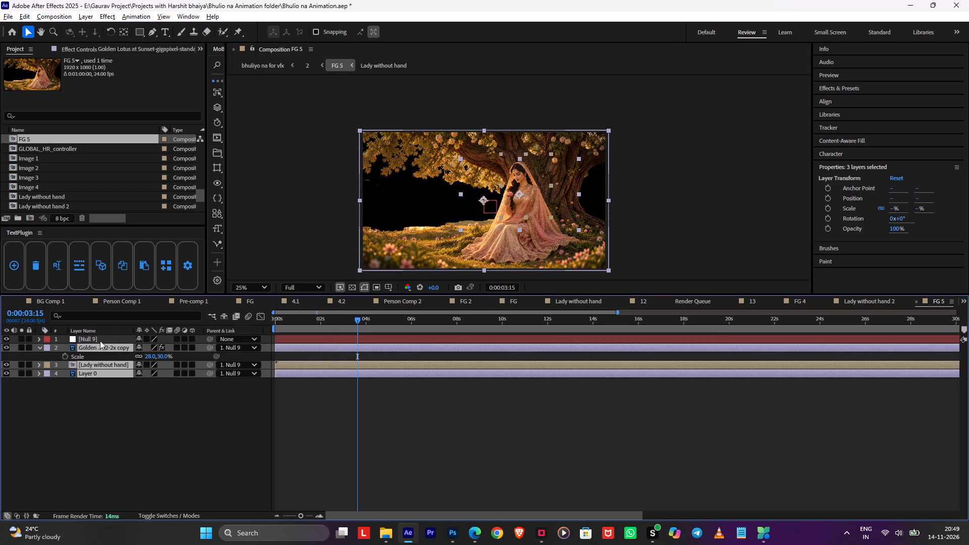
Make the new null a 3D layer, try a change to its Z position and undo that change.
click(99, 340)
key(p)
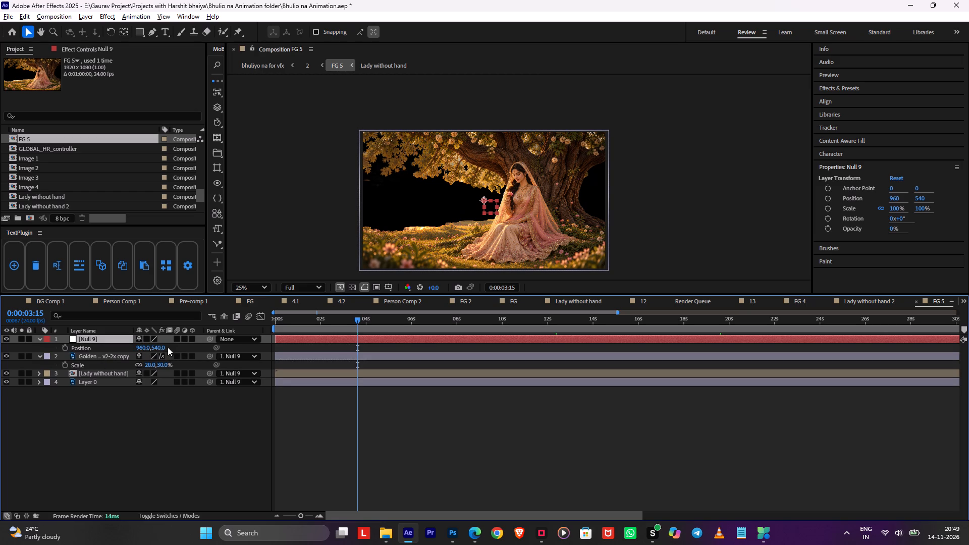
click(191, 338)
drag(170, 347, 229, 347)
key(ctrl+z)
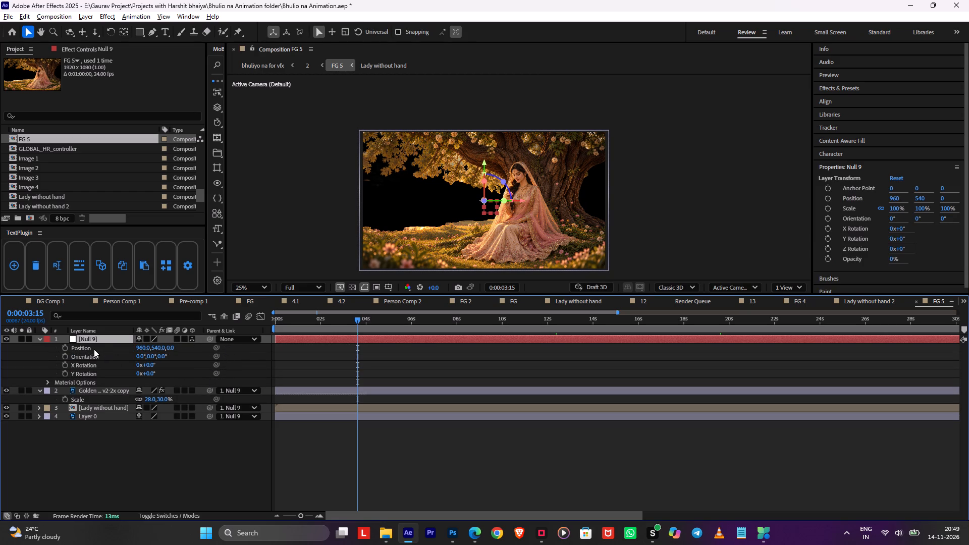
Scale the null to 223% on all axes, trying a larger scale and undoing it.
key(s)
drag(185, 348, 230, 349)
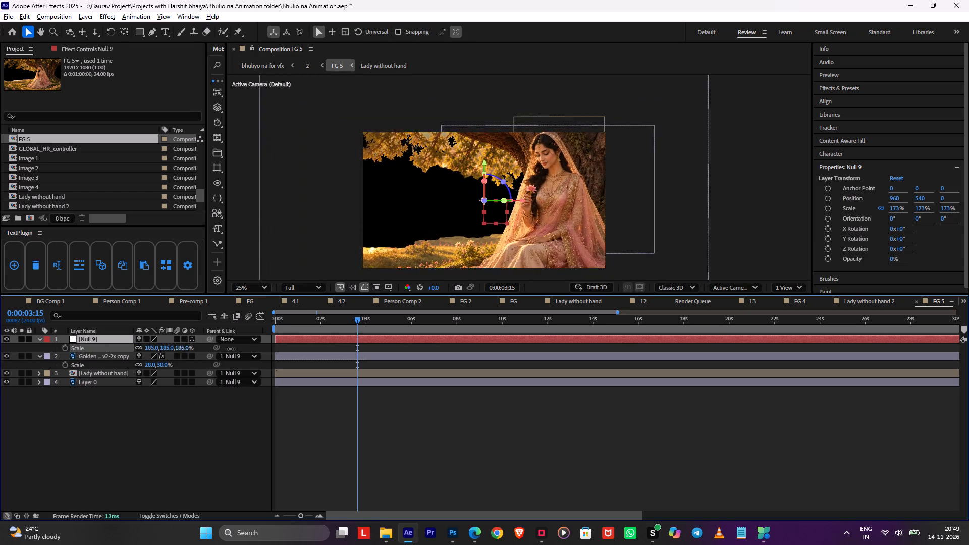
drag(230, 349, 248, 349)
drag(152, 349, 183, 349)
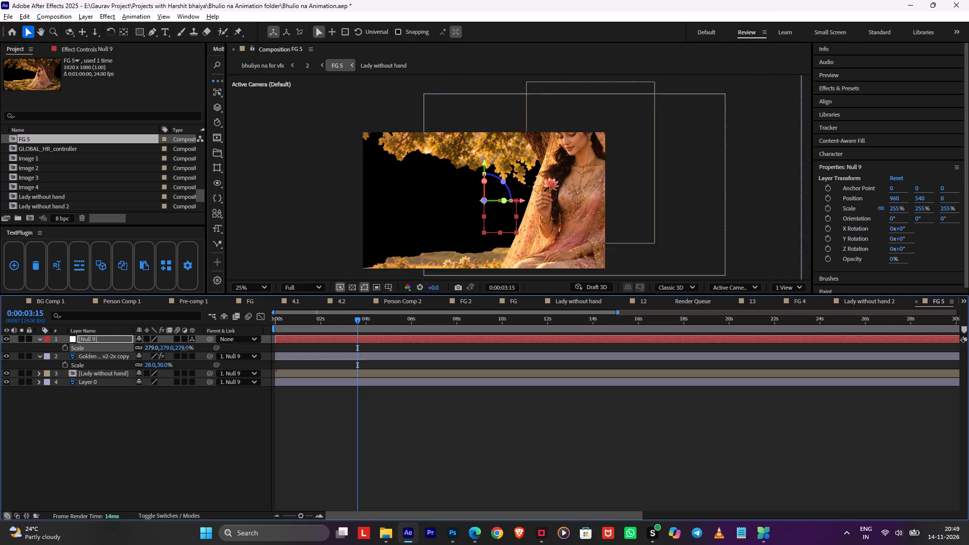
drag(183, 349, 192, 350)
key(ctrl+z)
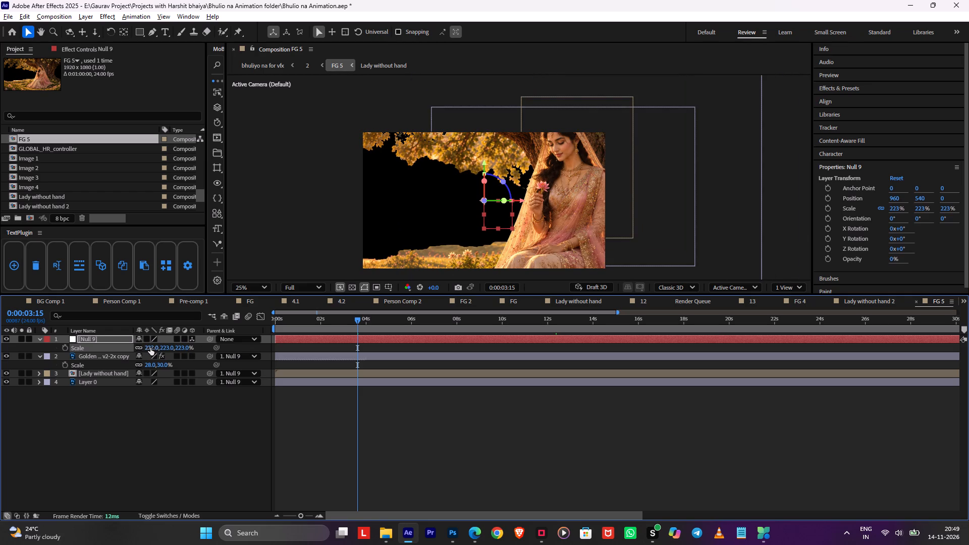
Shift Null 9 horizontally to an X position of 561 and check the reframed lady up close.
key(p)
drag(144, 350, 195, 350)
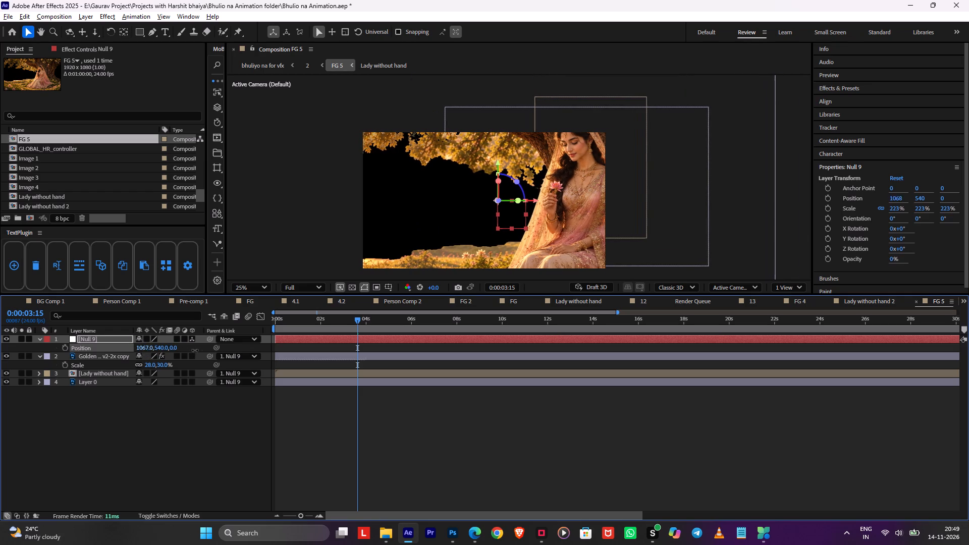
drag(195, 350, 23, 351)
drag(145, 347, 21, 349)
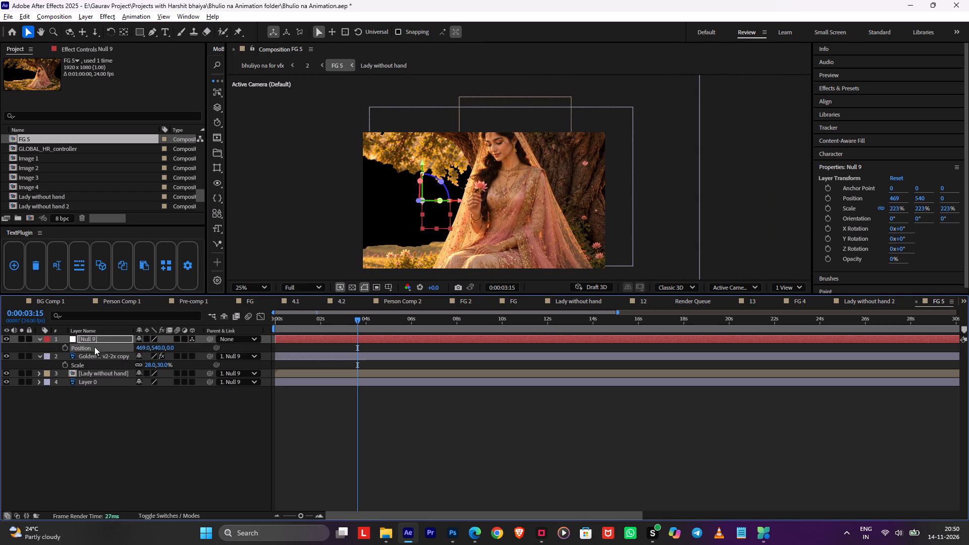
drag(140, 348, 173, 348)
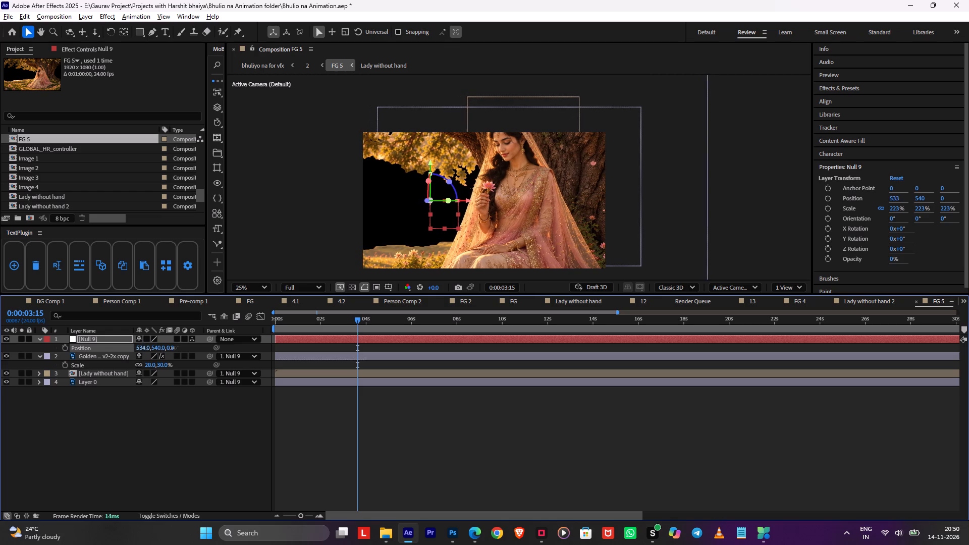
drag(173, 348, 186, 348)
scroll(531, 283, up, 1)
scroll(523, 230, up, 1)
middle_drag(521, 229, 532, 193)
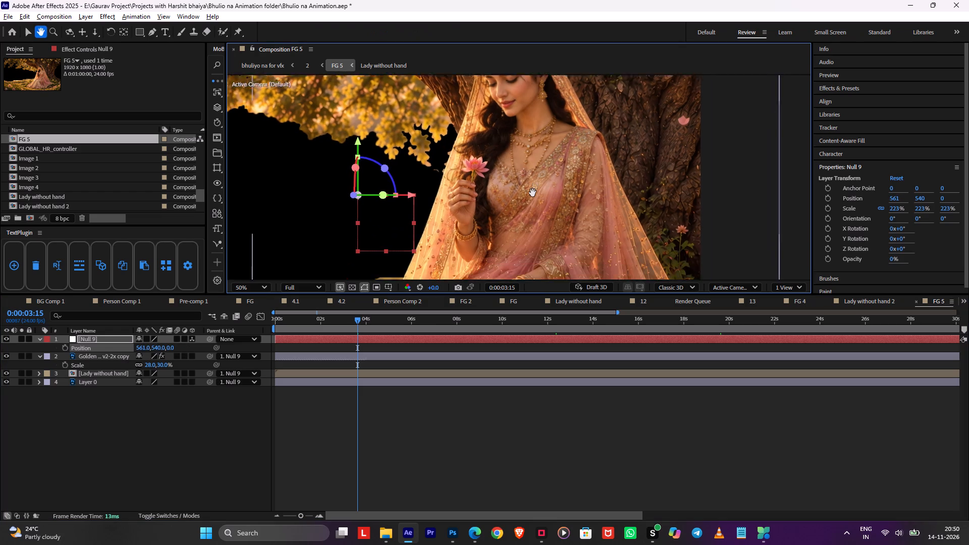
middle_drag(532, 193, 537, 182)
scroll(510, 177, up, 2)
scroll(494, 180, down, 1)
In composition 2, replace Null 6's Position keyframes with a new one at 0:00:00:00 set to 1004, 614, 1414, saving the project on entry.
key(Tab)
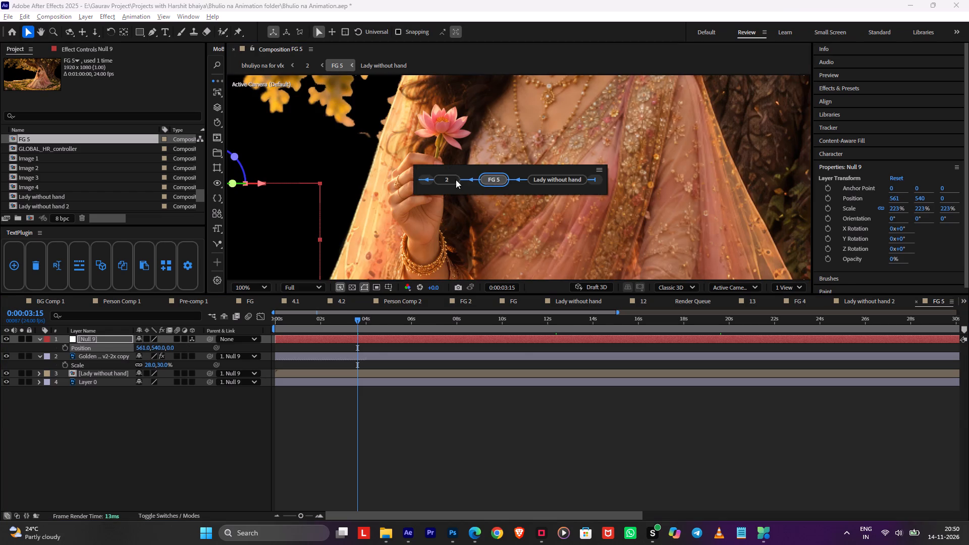
click(453, 180)
key(ctrl+s)
drag(405, 319, 348, 326)
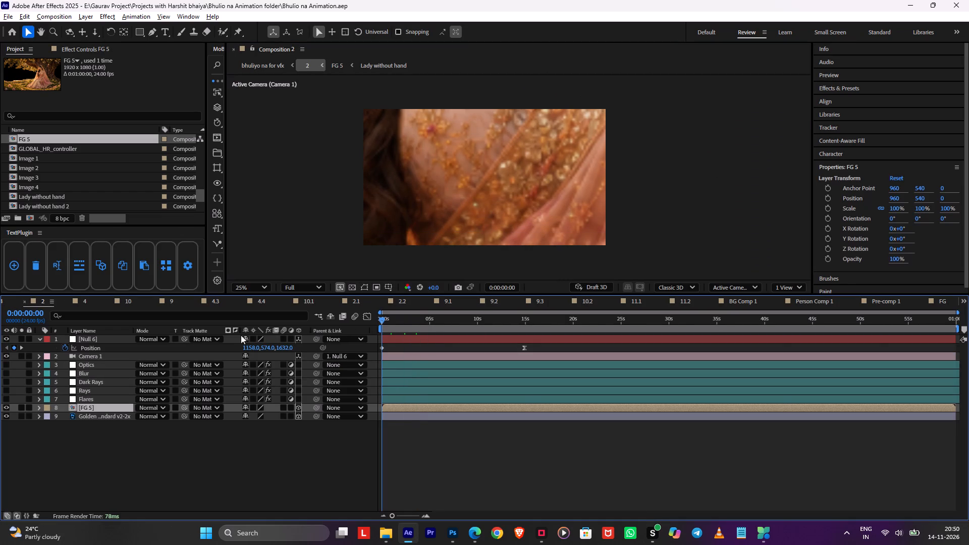
double_click(65, 348)
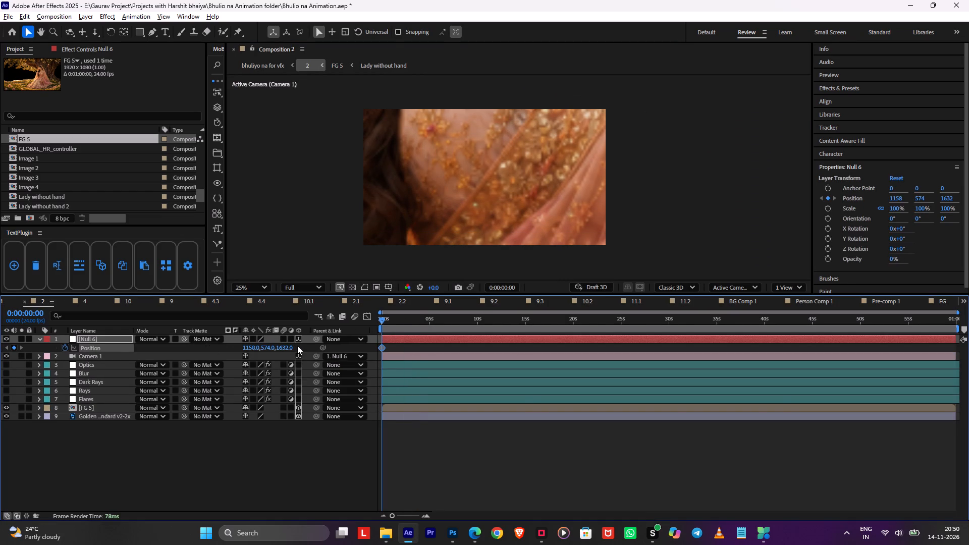
drag(287, 347, 182, 352)
drag(251, 345, 175, 346)
drag(270, 348, 291, 347)
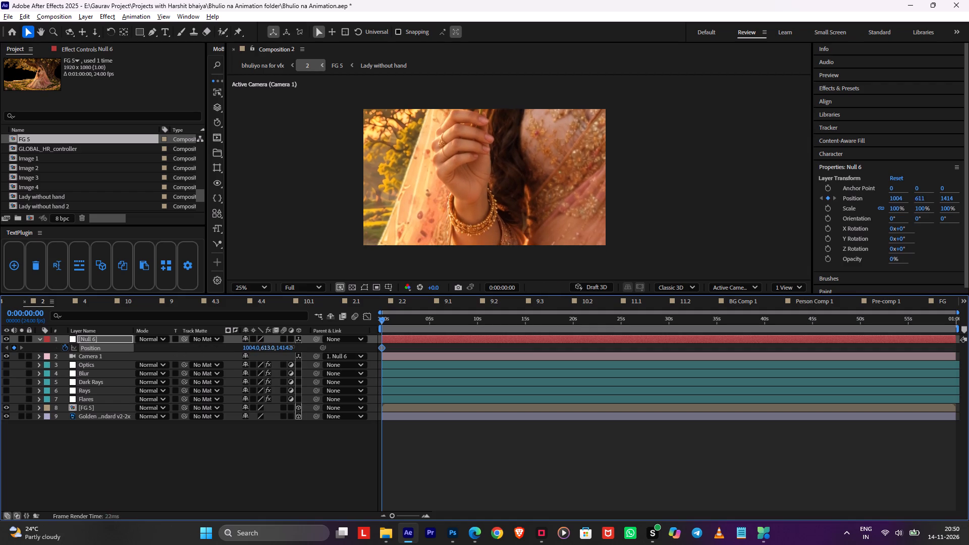
drag(291, 347, 289, 349)
At 0:00:11:02, set Null 6's Y position to 446 and apply Easy Ease to that keyframe.
drag(475, 321, 488, 328)
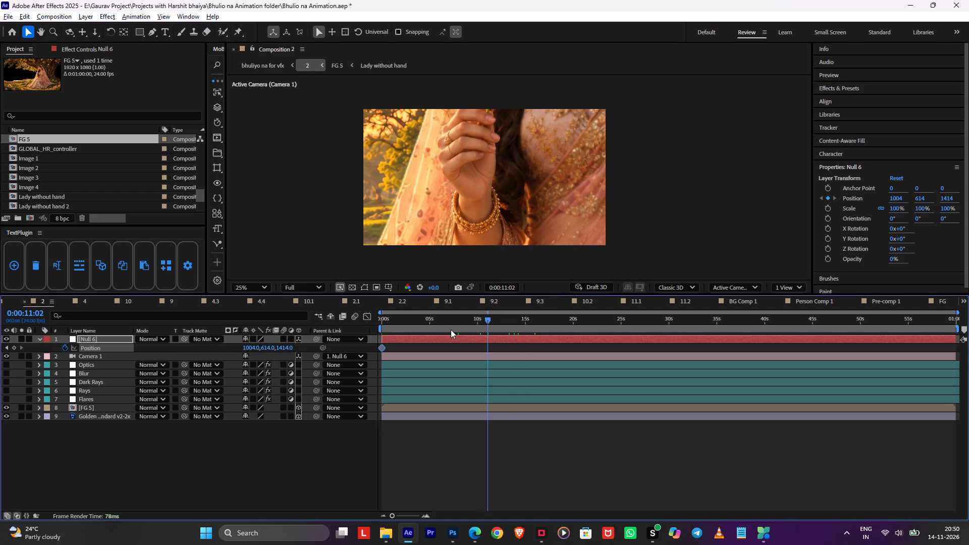
drag(270, 347, 163, 369)
key(F9)
drag(401, 320, 308, 331)
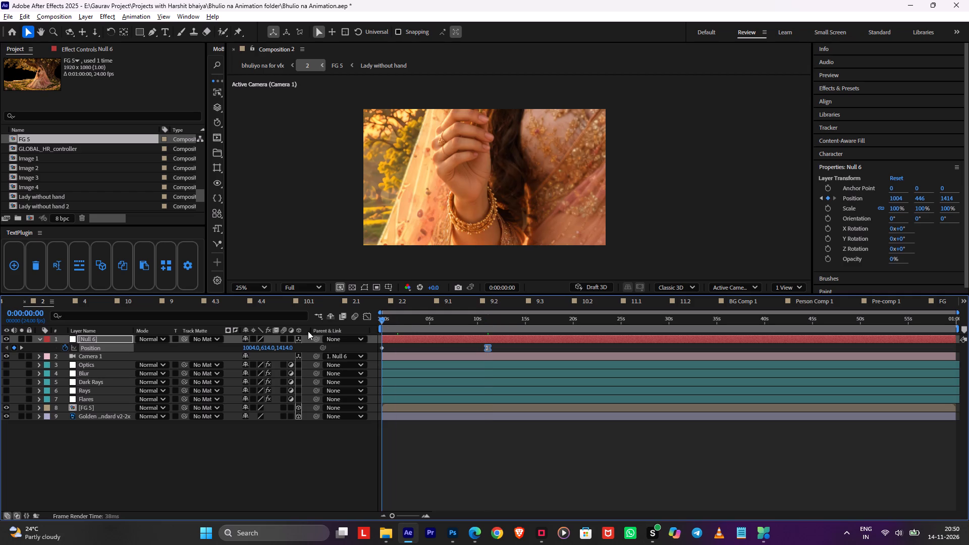
drag(308, 331, 300, 334)
Return to the bhuliyo na for vfx composition, preview the start of the layer 2 shot, and save the project.
key(Tab)
click(229, 336)
key(space)
key(ctrl+s)
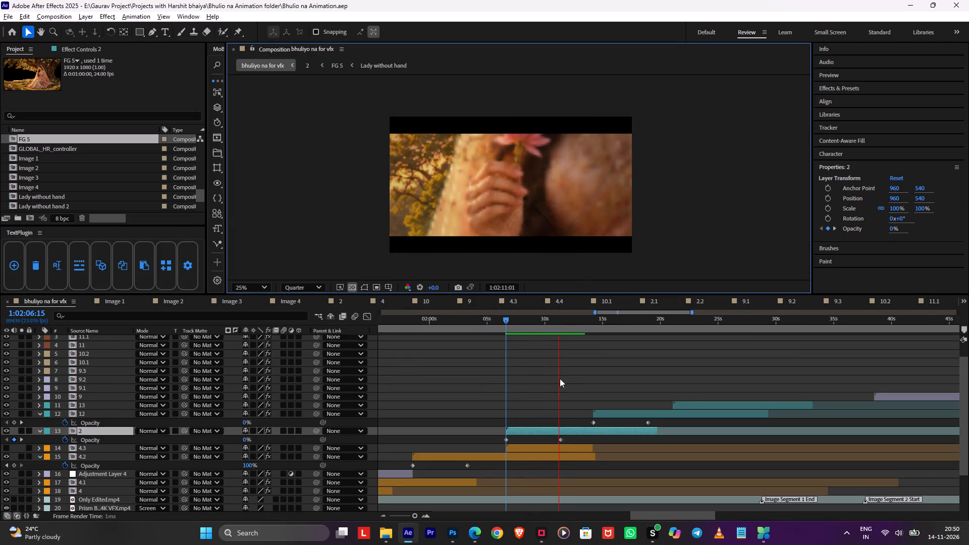
key(space)
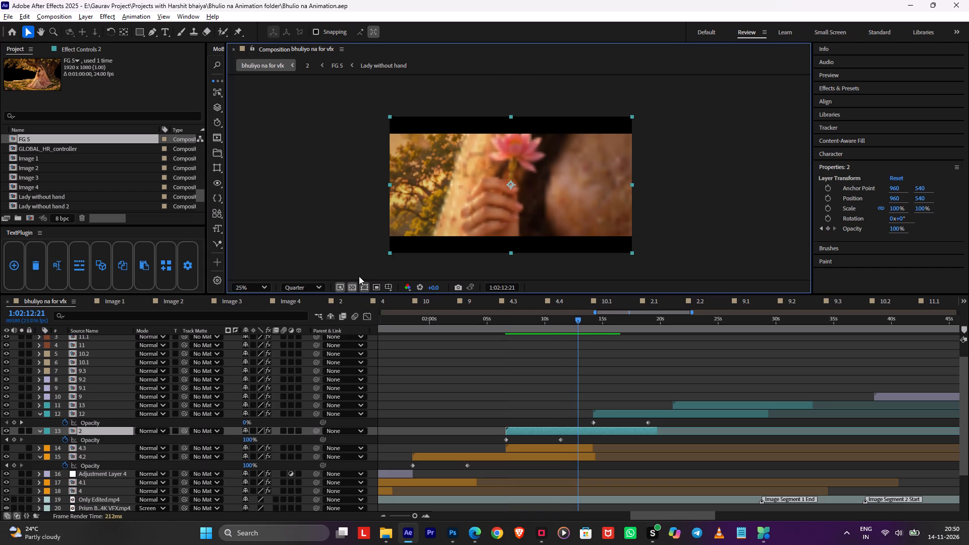
Inspect the lady's hand shot at Full preview resolution, and set the resolution back to Quarter.
click(312, 285)
click(305, 321)
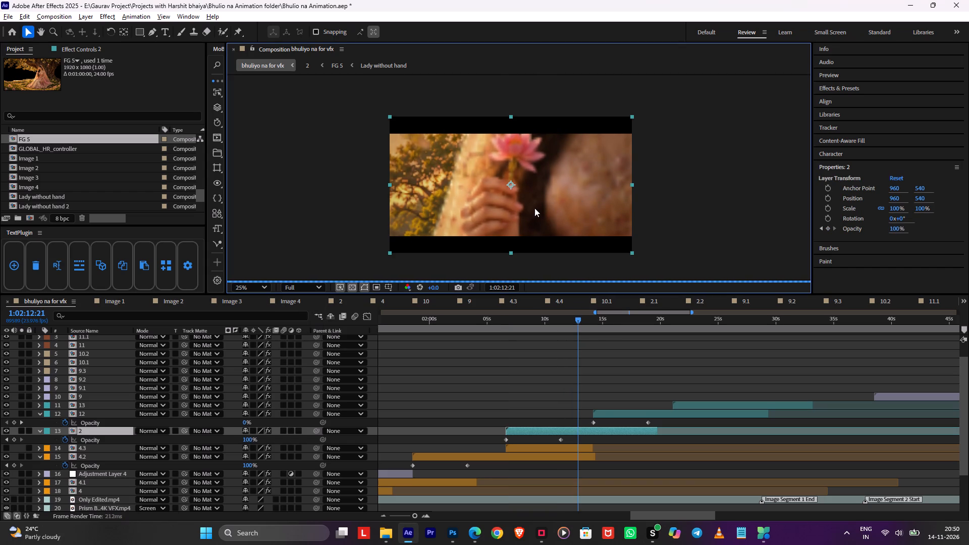
scroll(519, 209, up, 2)
scroll(519, 209, down, 2)
click(294, 287)
click(297, 353)
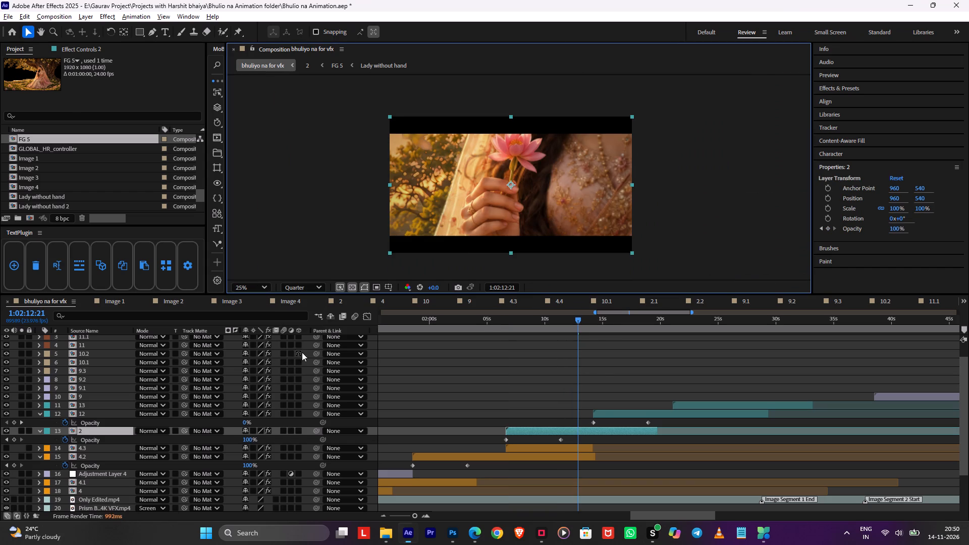
Preview the sequence from 1:02:12:21 through the following lady shots and save the project.
key(space)
key(ctrl+s)
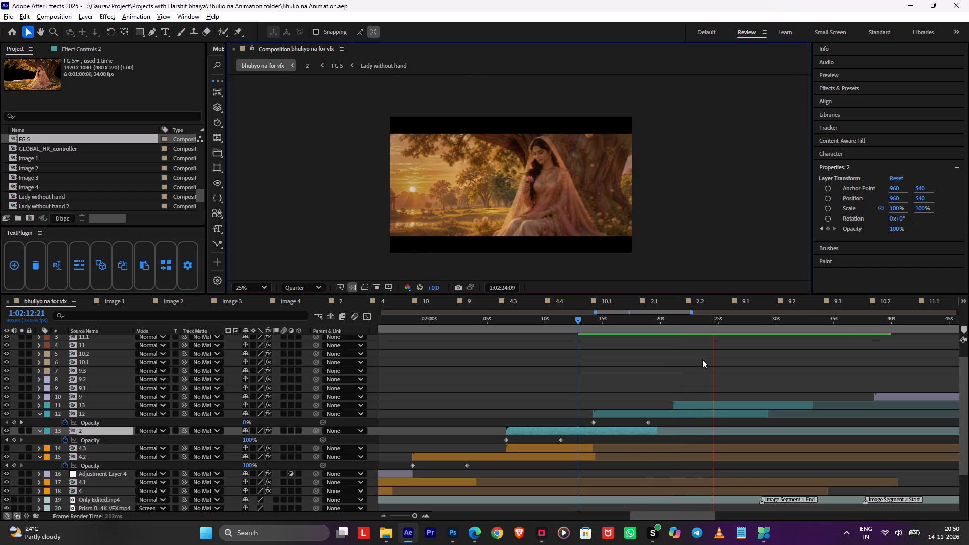
Review the image segments across the main timeline, covering both the lady shots and the man's shots.
alt+scroll(704, 359, down, 3)
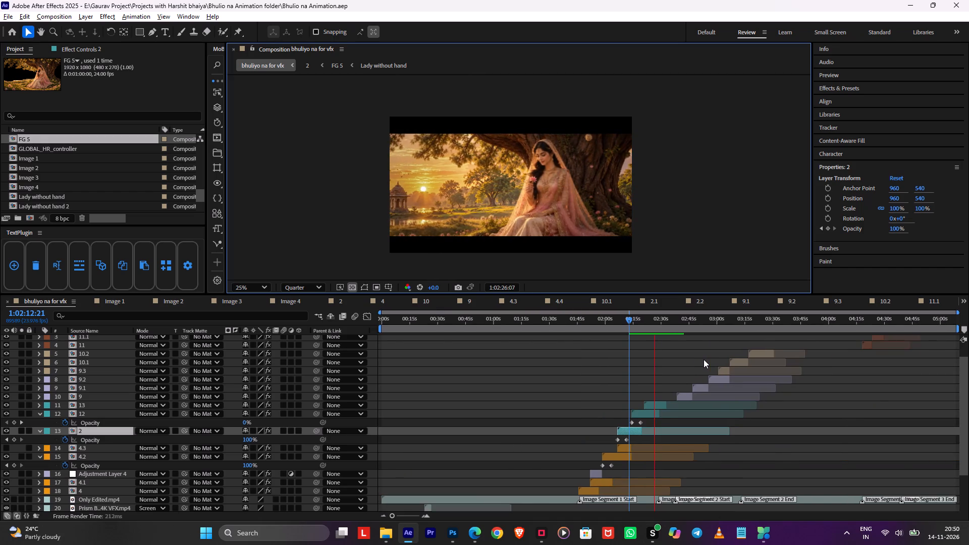
scroll(724, 358, up, 1)
click(672, 322)
drag(674, 322, 675, 323)
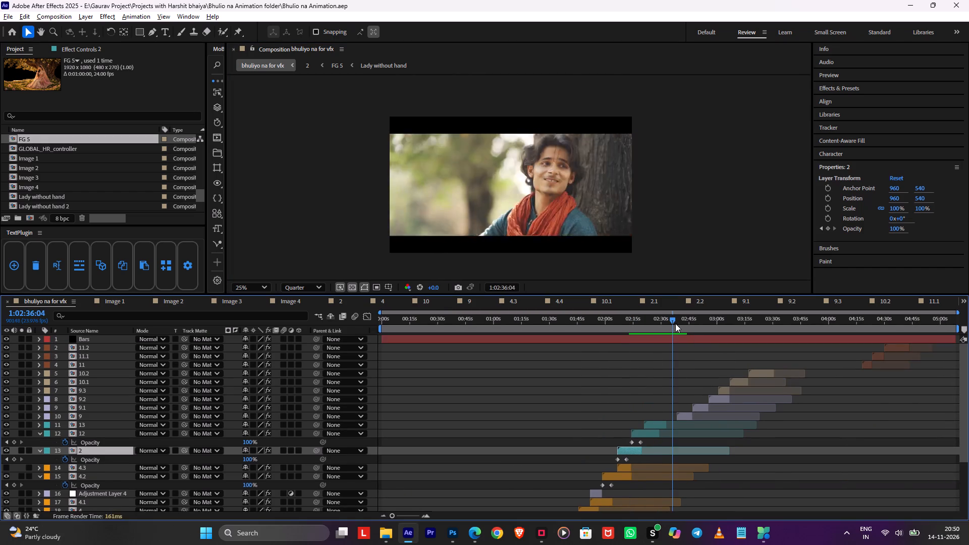
drag(675, 323, 716, 341)
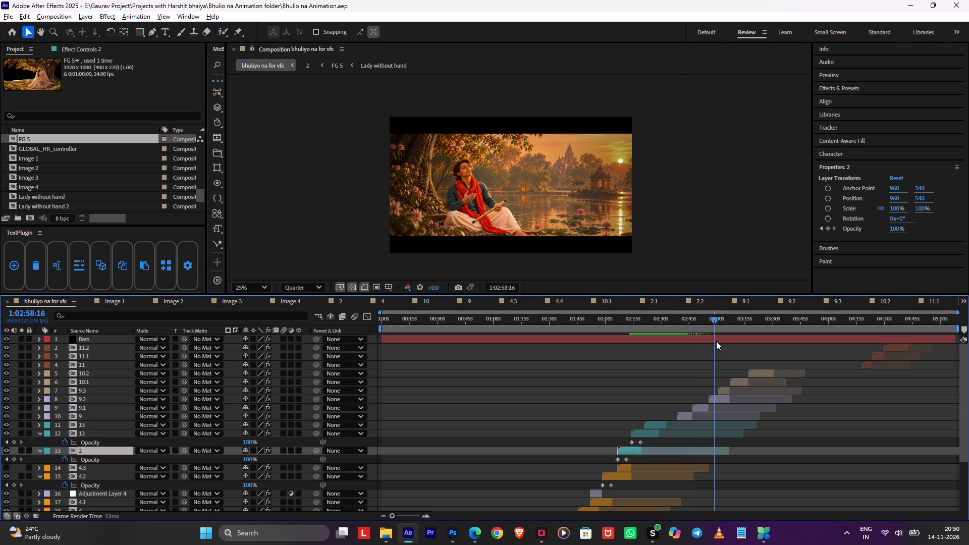
drag(716, 341, 737, 349)
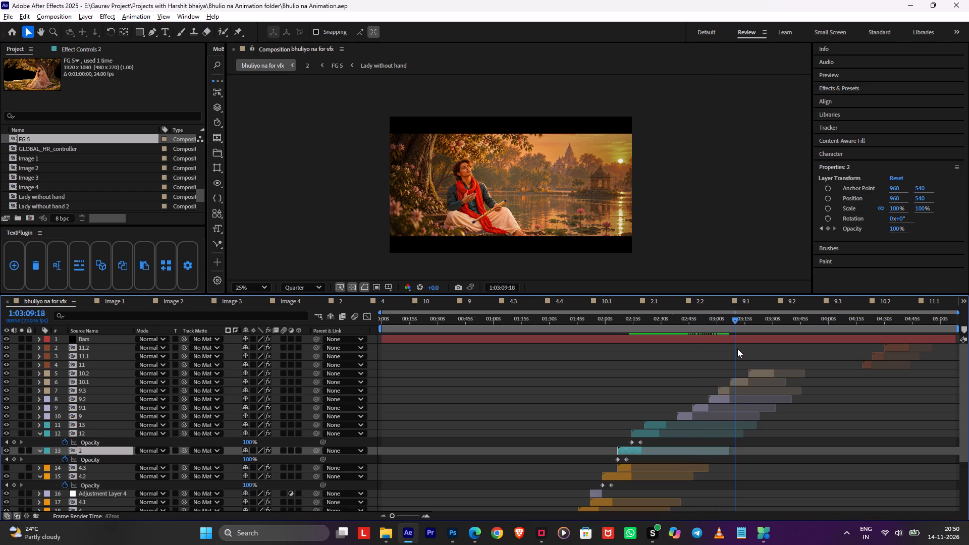
drag(737, 349, 726, 356)
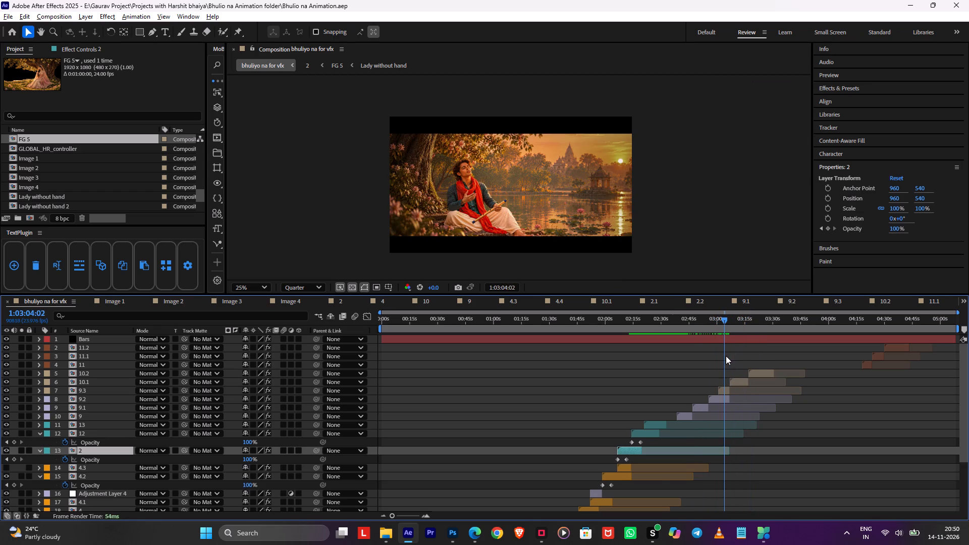
drag(726, 356, 621, 364)
scroll(618, 370, down, 3)
click(597, 320)
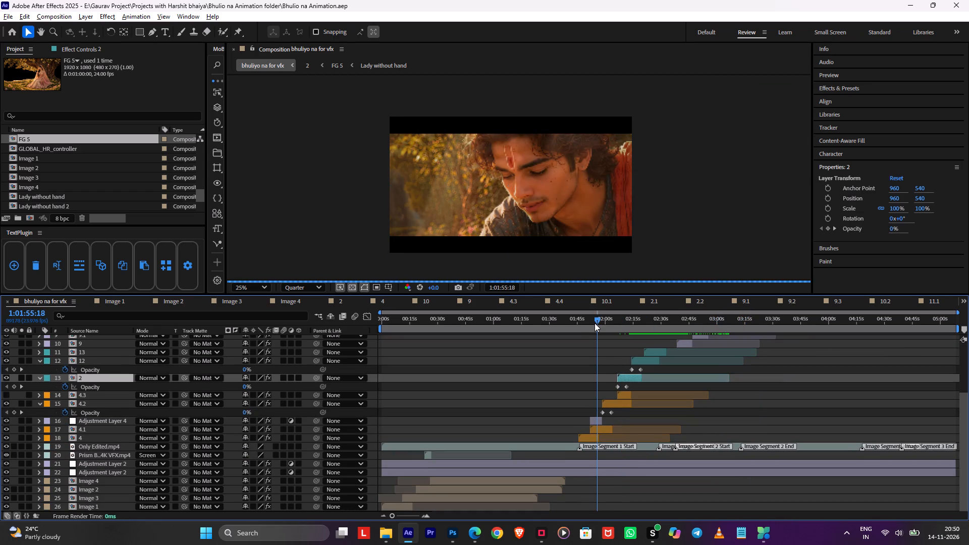
drag(595, 323, 664, 330)
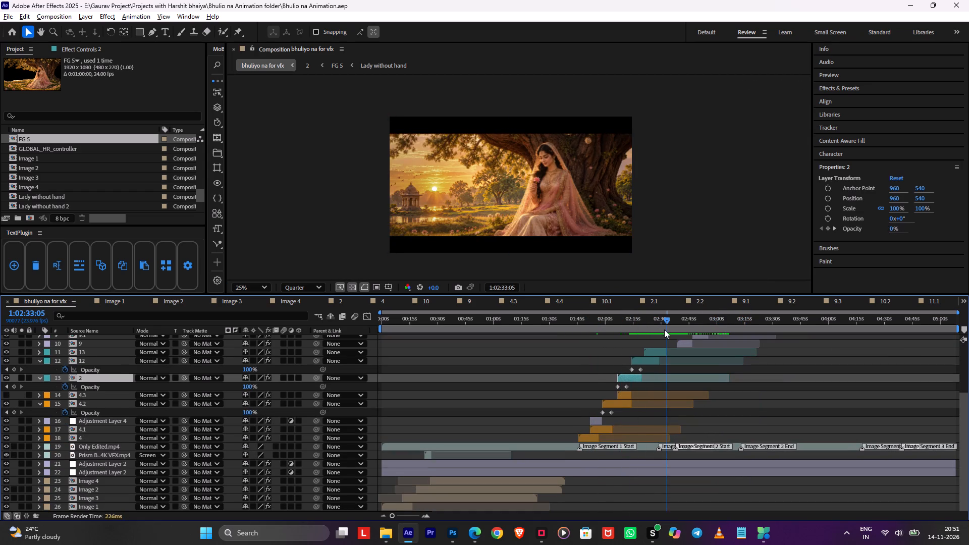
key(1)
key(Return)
Clear the memory and disk cache for all After Effects versions.
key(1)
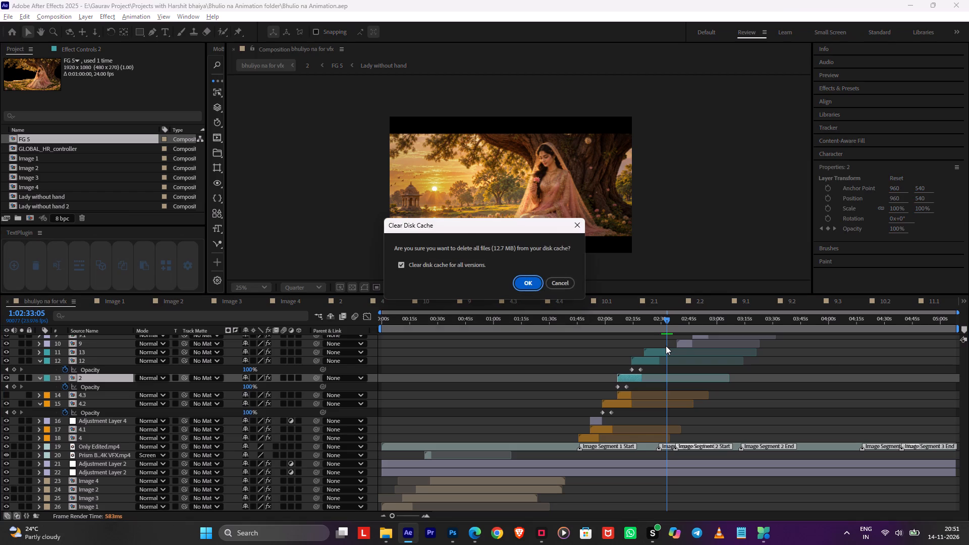
key(Return)
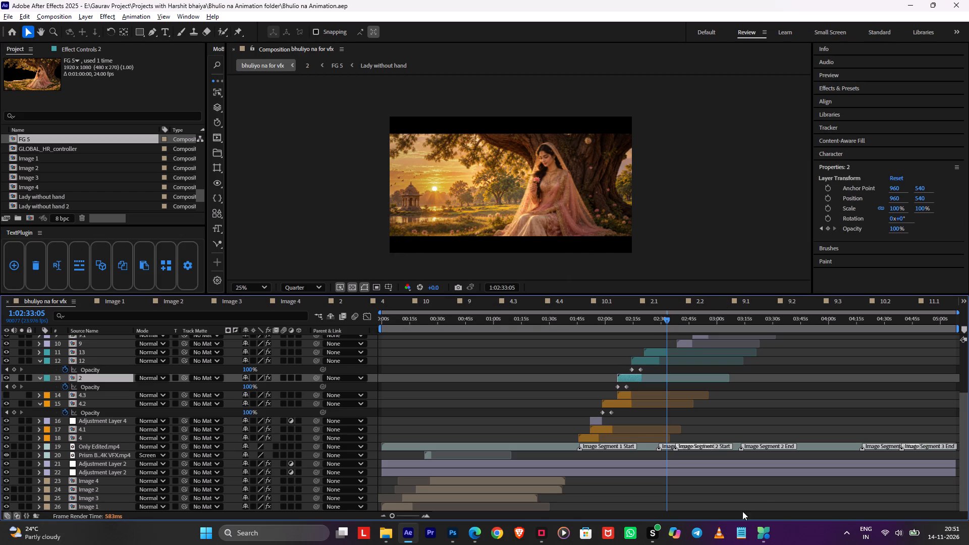